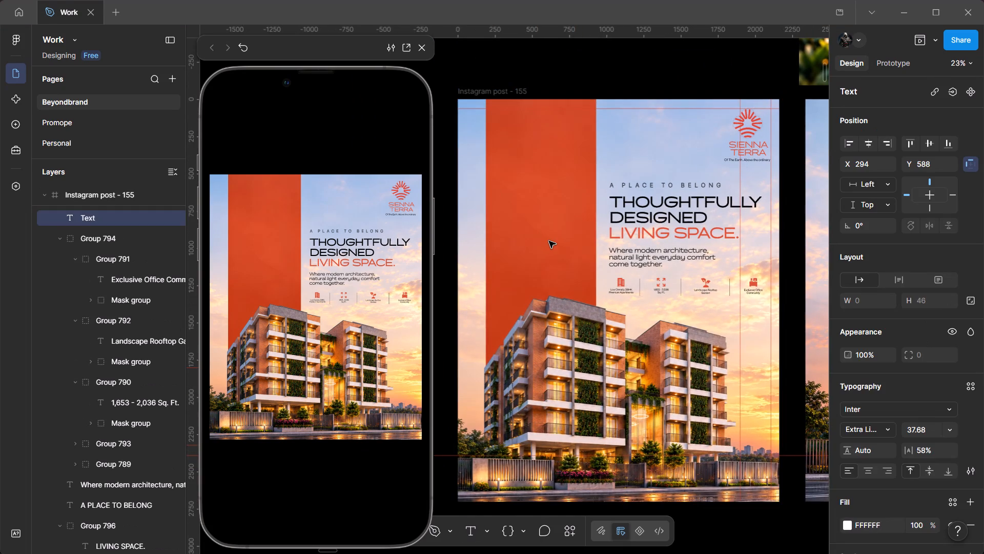
# Enter the tagline "A LIFE LESS ORDINARY" in the new text layer on the poster's orange strip.
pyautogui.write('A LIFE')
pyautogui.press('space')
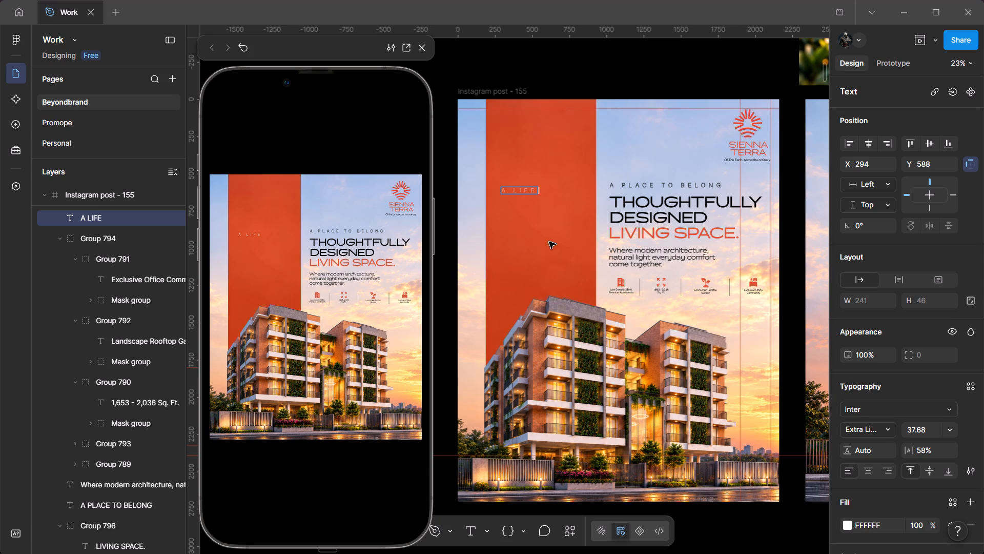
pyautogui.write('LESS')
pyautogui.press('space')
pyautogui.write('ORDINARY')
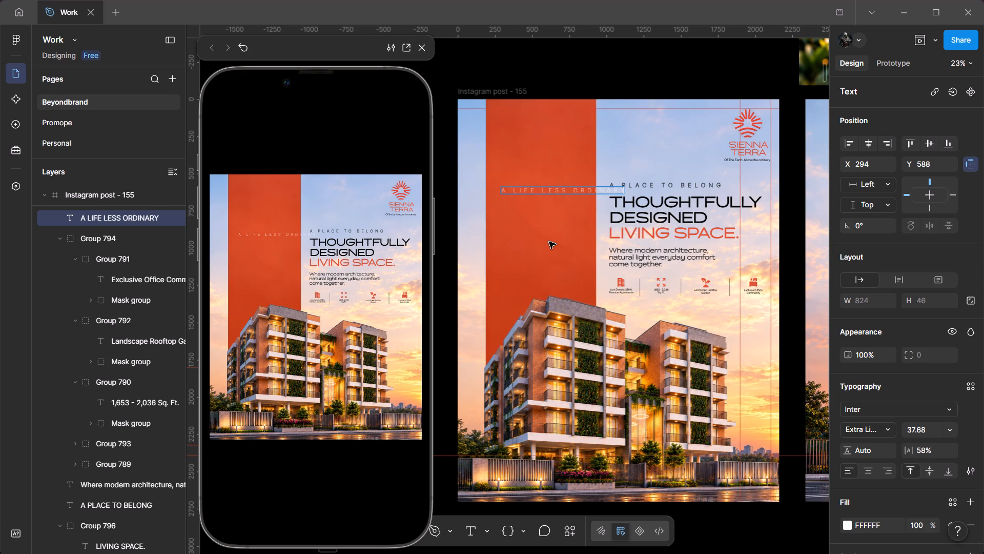
# Set the letter spacing of the whole "A LIFE LESS ORDINARY" tagline to 0%.
pyautogui.click(564, 200)
pyautogui.doubleClick(563, 192)
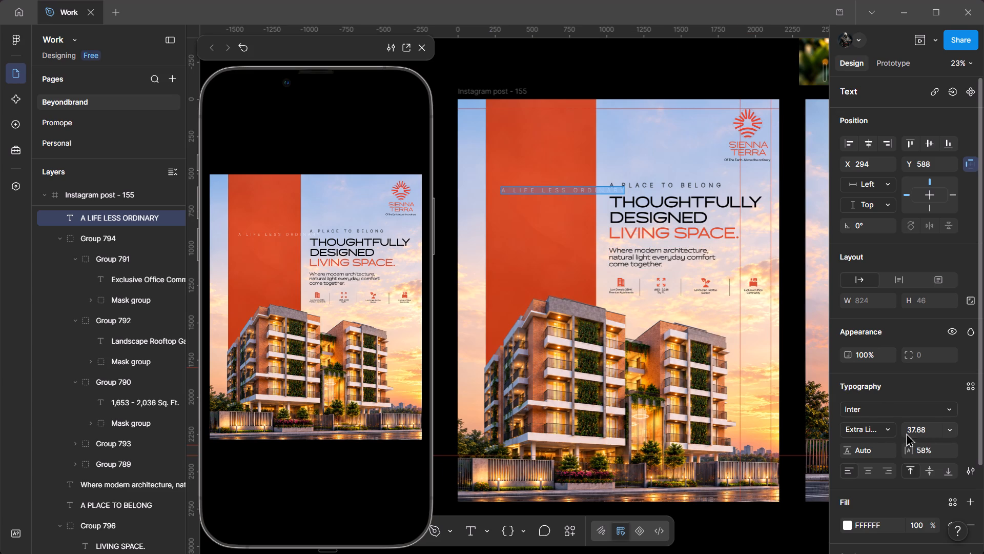
pyautogui.click(928, 448)
pyautogui.press('Insert')
pyautogui.press('Insert')
pyautogui.press('Return')
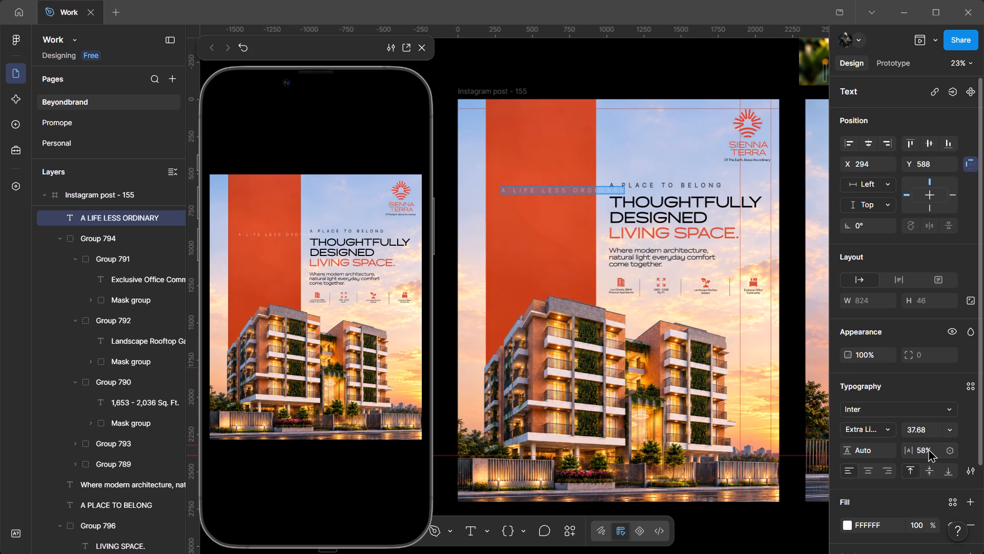
pyautogui.doubleClick(928, 448)
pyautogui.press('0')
pyautogui.press('Return')
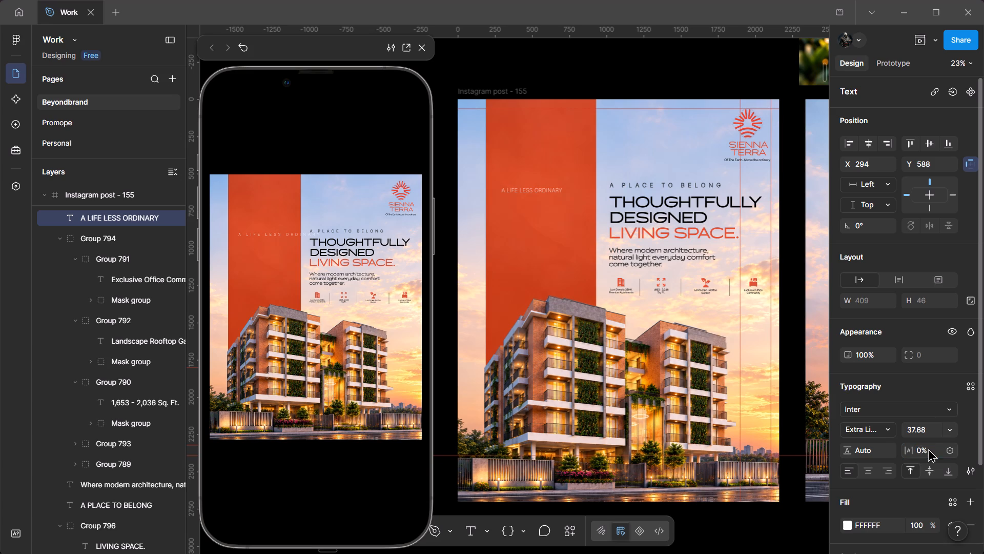
# Set the font weight of the "A LIFE LESS ORDINARY" text on the orange strip to Bold.
pyautogui.click(875, 427)
pyautogui.click(867, 503)
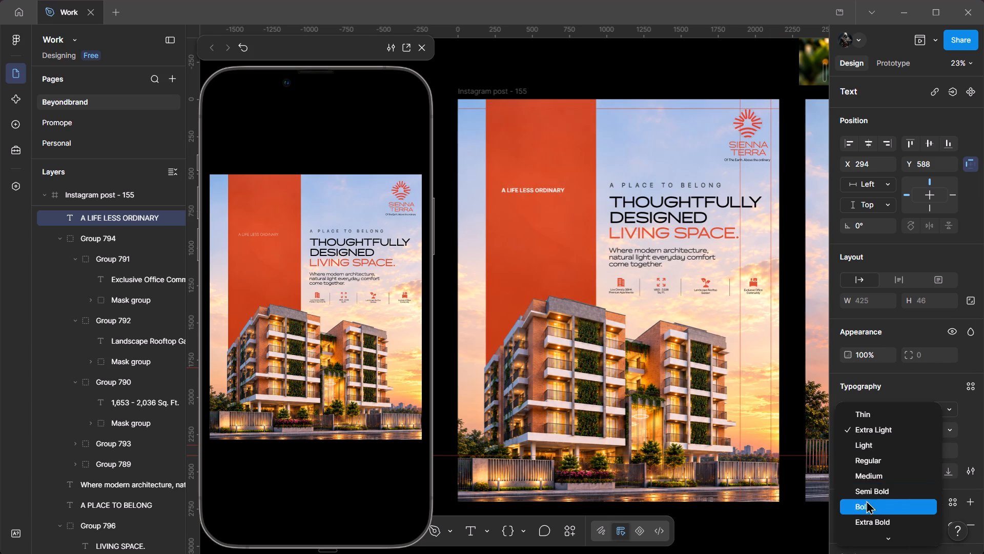
pyautogui.click(541, 222)
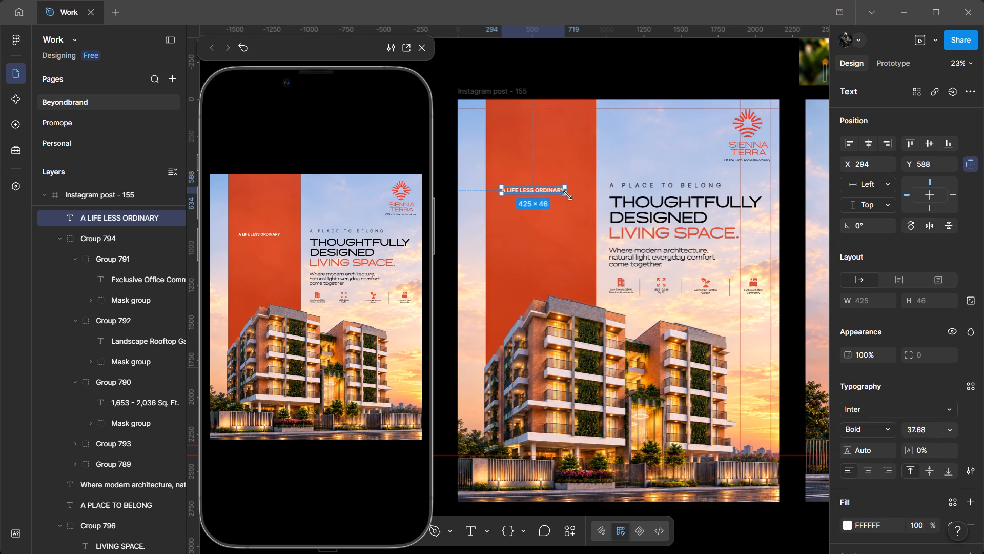
# Widen the strip tagline's text box to about 568 and set its font size to 96.
pyautogui.moveTo(566, 191); pyautogui.dragTo(586, 192)
pyautogui.doubleClick(553, 189)
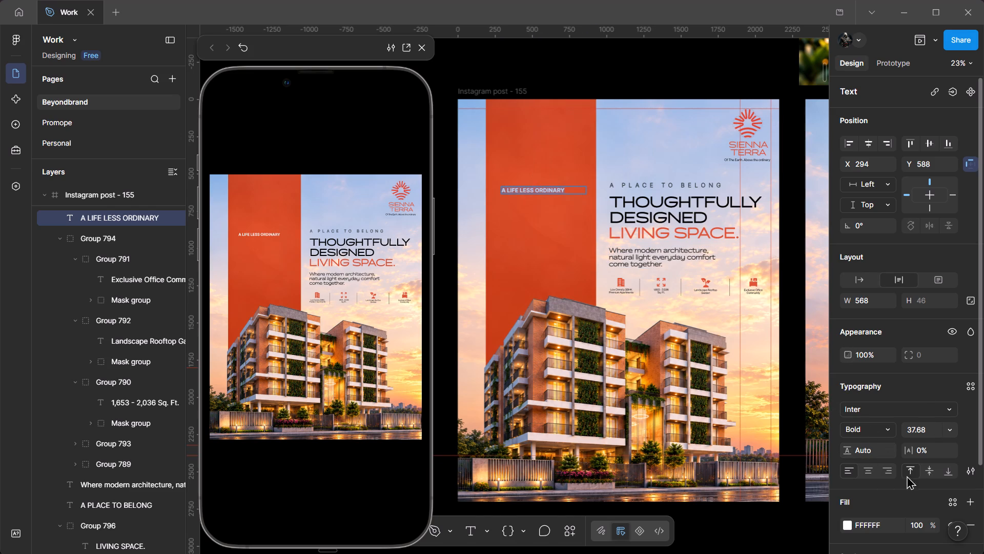
pyautogui.click(927, 427)
pyautogui.click(949, 428)
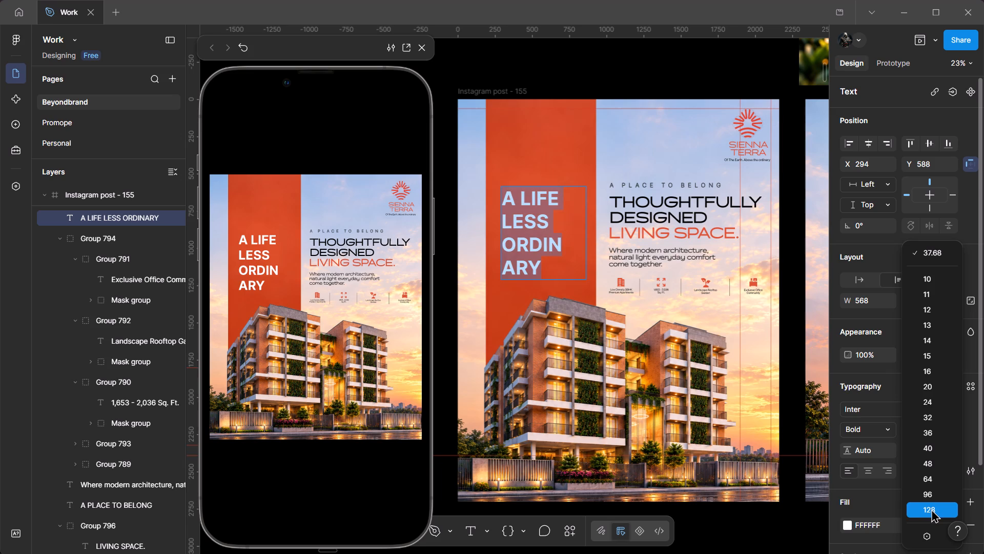
pyautogui.click(929, 494)
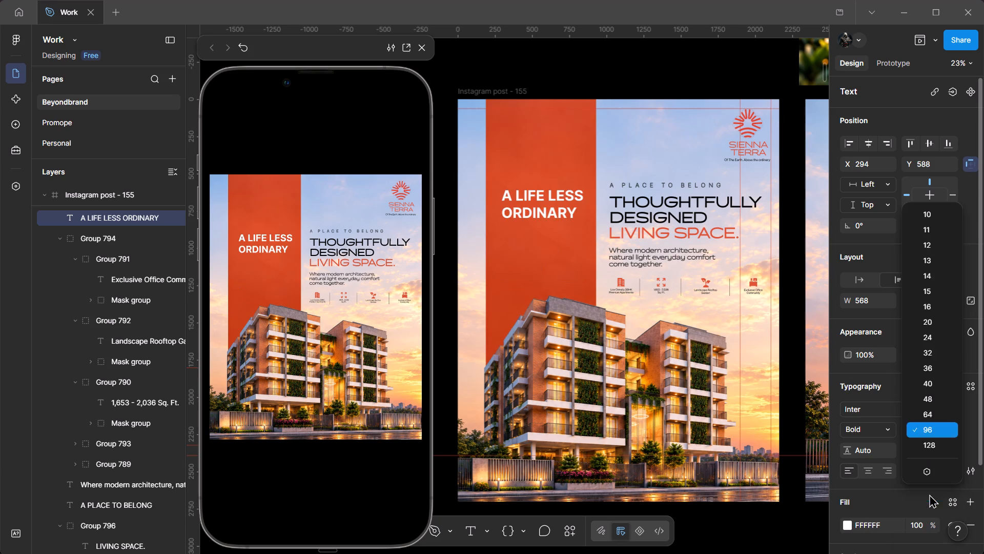
pyautogui.click(563, 238)
# Replace the space between "LIFE" and "LESS" in the strip tagline with a line break.
pyautogui.doubleClick(550, 198)
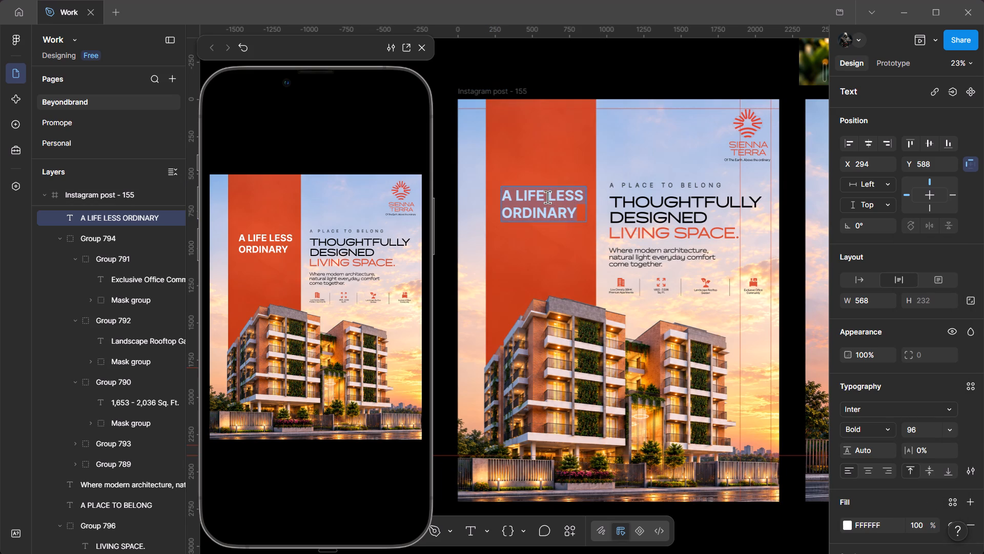
pyautogui.click(547, 197)
pyautogui.press('BackSpace')
pyautogui.hotkey('shift', 'Return')
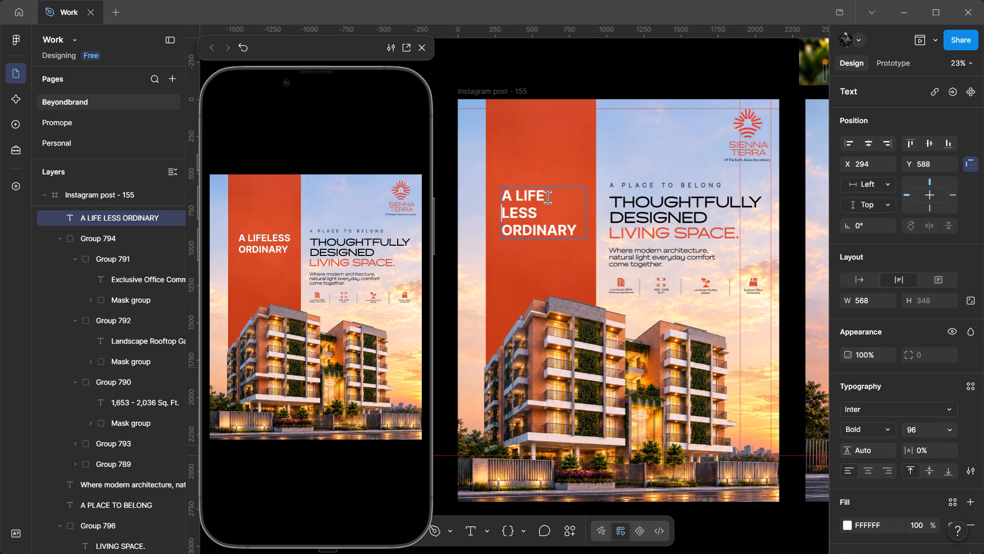
pyautogui.click(553, 288)
# Move the tagline text slightly up and left on the orange strip, to about X 269, Y 571.
pyautogui.keyDown('ctrl'); pyautogui.scroll(3, 533, 229); pyautogui.keyUp('ctrl')
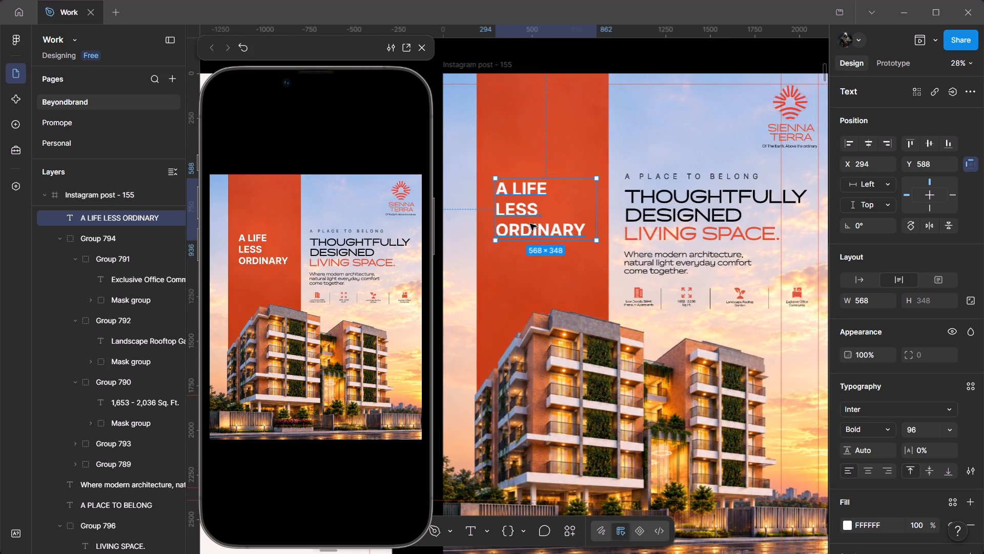
pyautogui.moveTo(526, 213); pyautogui.dragTo(522, 209)
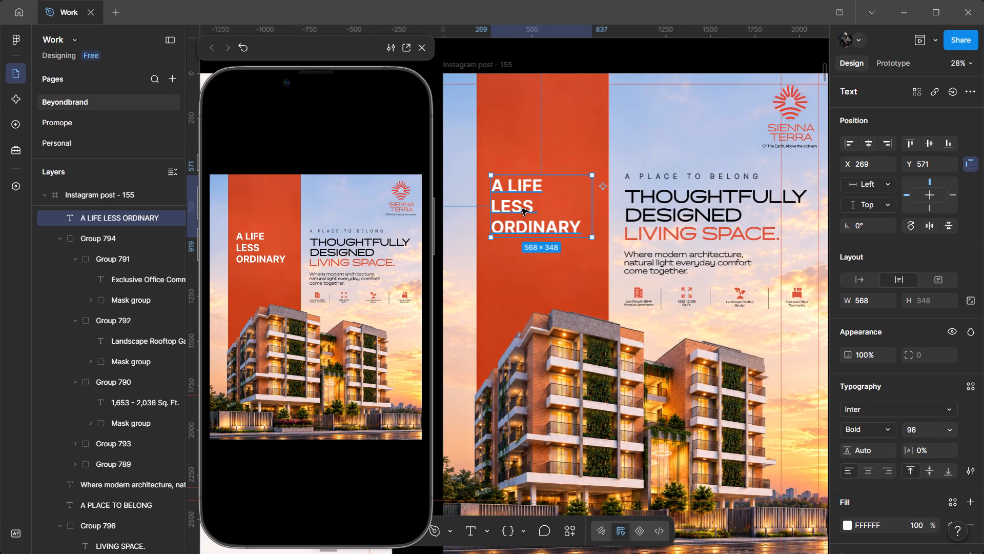
# Check the ChatGPT poster mockup and add a full stop after "ORDINARY" in the Figma strip tagline.
pyautogui.hotkey('alt', 'Tab')
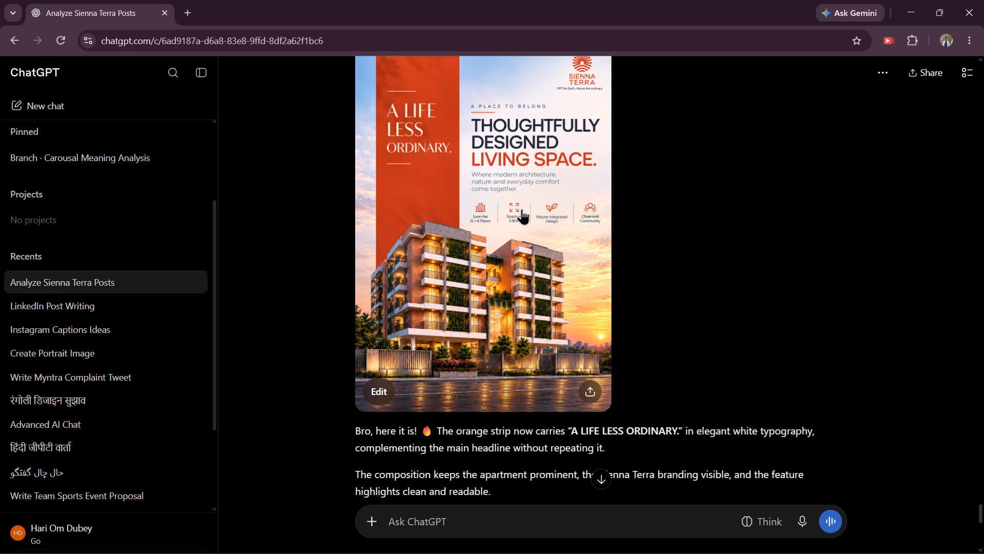
pyautogui.hotkey('alt', 'Tab')
pyautogui.doubleClick(569, 224)
pyautogui.click(582, 226)
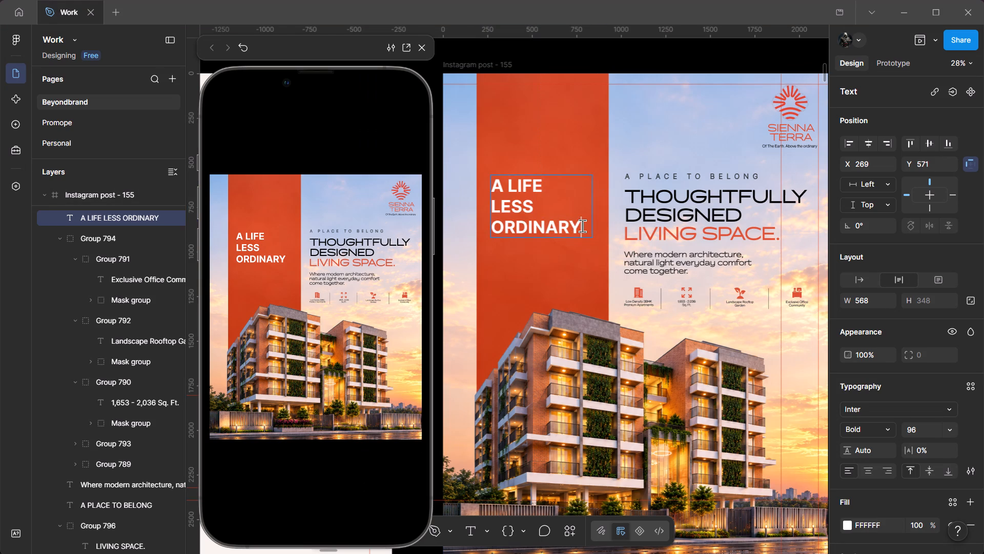
pyautogui.press('.')
pyautogui.click(585, 255)
# Align the tagline text to the horizontal centre of its poster frame.
pyautogui.doubleClick(524, 216)
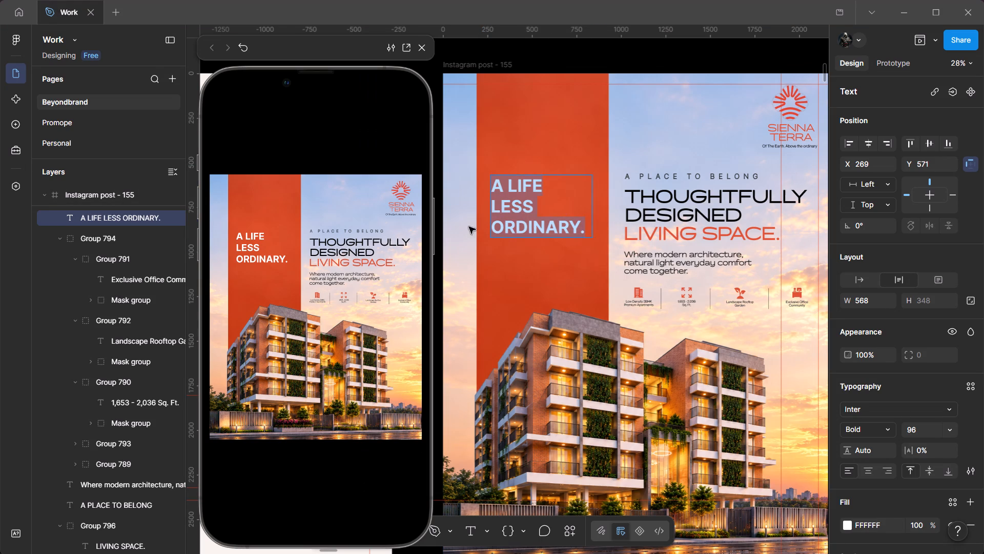
pyautogui.click(864, 146)
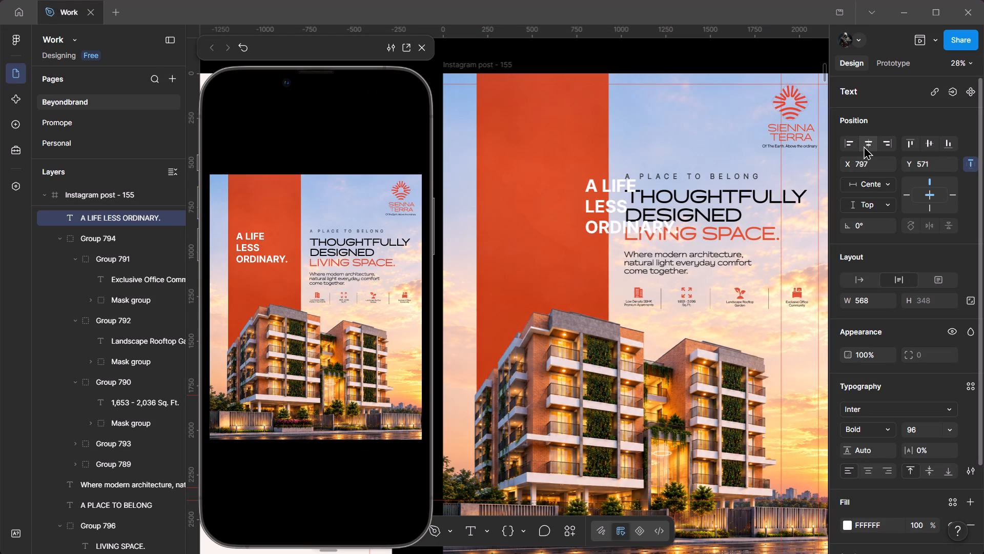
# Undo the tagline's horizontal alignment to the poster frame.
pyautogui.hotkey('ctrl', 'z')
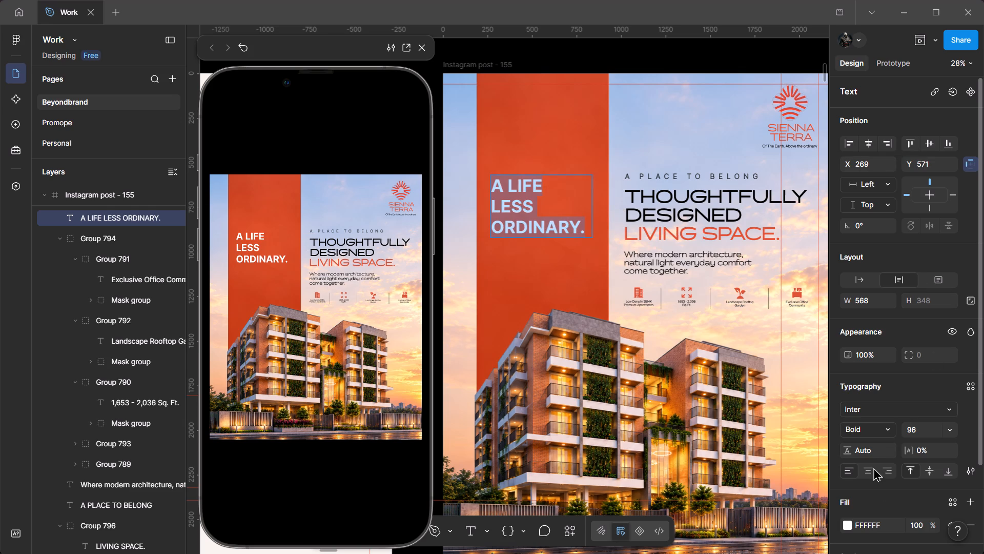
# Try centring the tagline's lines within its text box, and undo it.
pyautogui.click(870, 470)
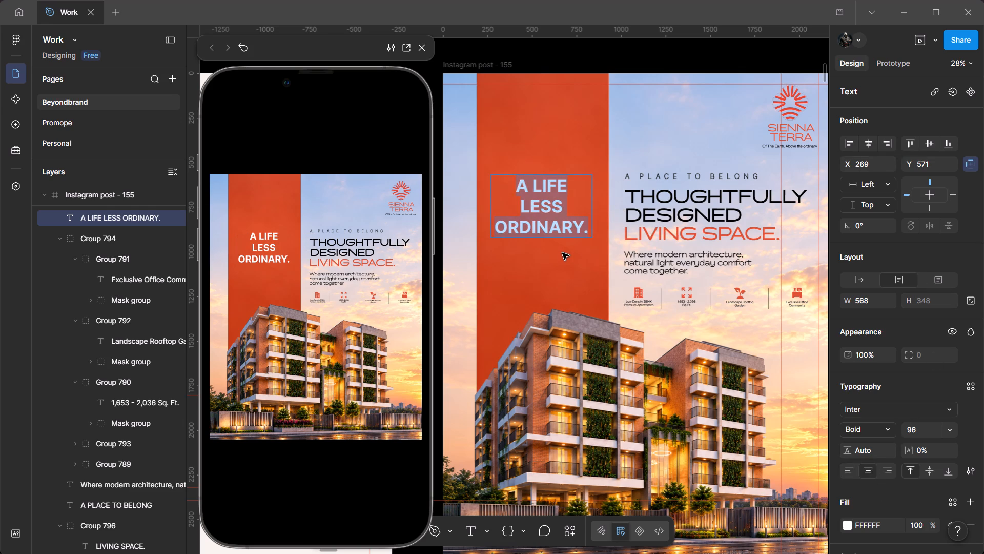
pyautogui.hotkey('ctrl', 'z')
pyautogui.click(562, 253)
# Scale the tagline to about 645 × 423 and place it on the orange strip at about X 247, Y 557.
pyautogui.moveTo(521, 211); pyautogui.dragTo(518, 204)
pyautogui.press('k')
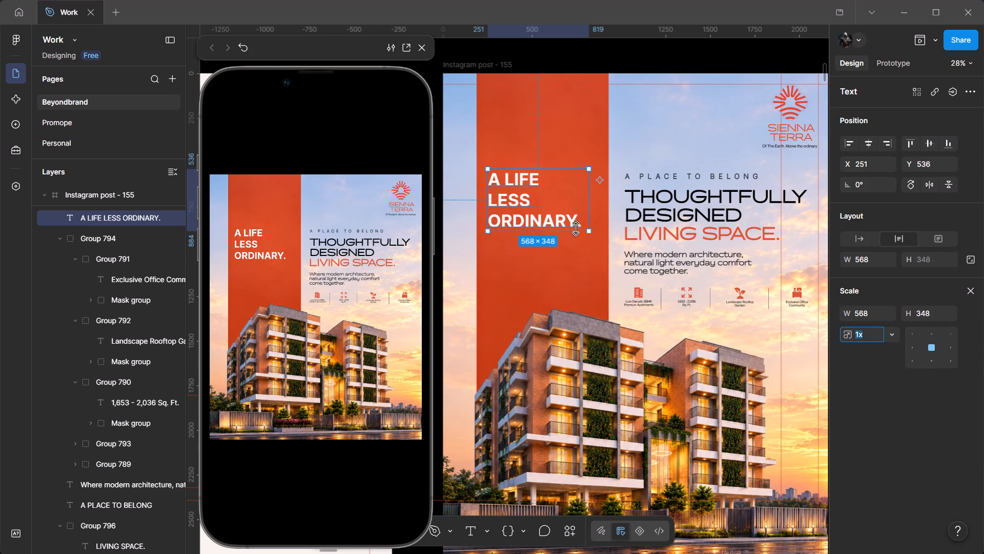
pyautogui.press('v')
pyautogui.moveTo(590, 218); pyautogui.dragTo(588, 218)
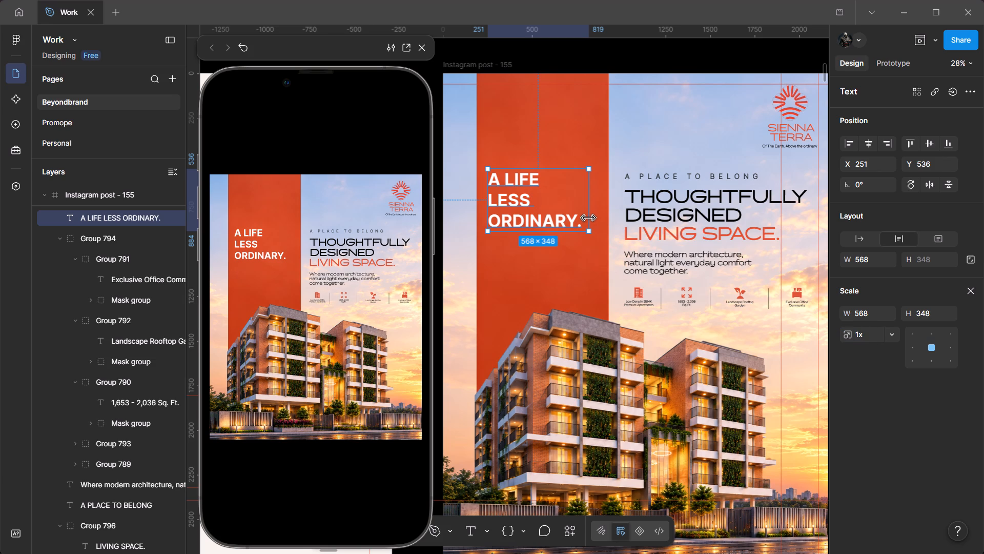
pyautogui.moveTo(588, 218); pyautogui.dragTo(584, 216)
pyautogui.press('v')
pyautogui.moveTo(584, 215); pyautogui.dragTo(577, 214)
pyautogui.press('k')
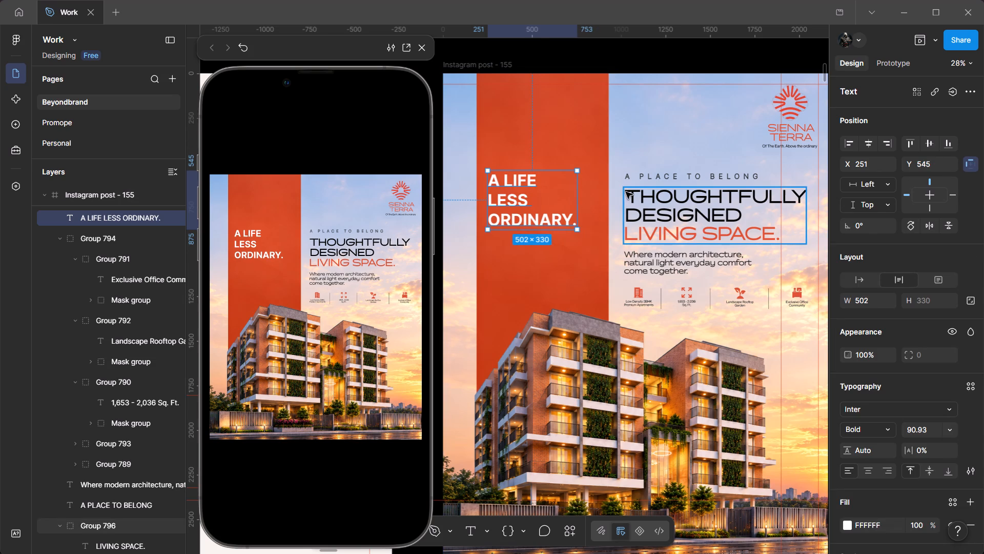
pyautogui.moveTo(573, 225); pyautogui.dragTo(603, 235)
pyautogui.moveTo(523, 193); pyautogui.dragTo(519, 205)
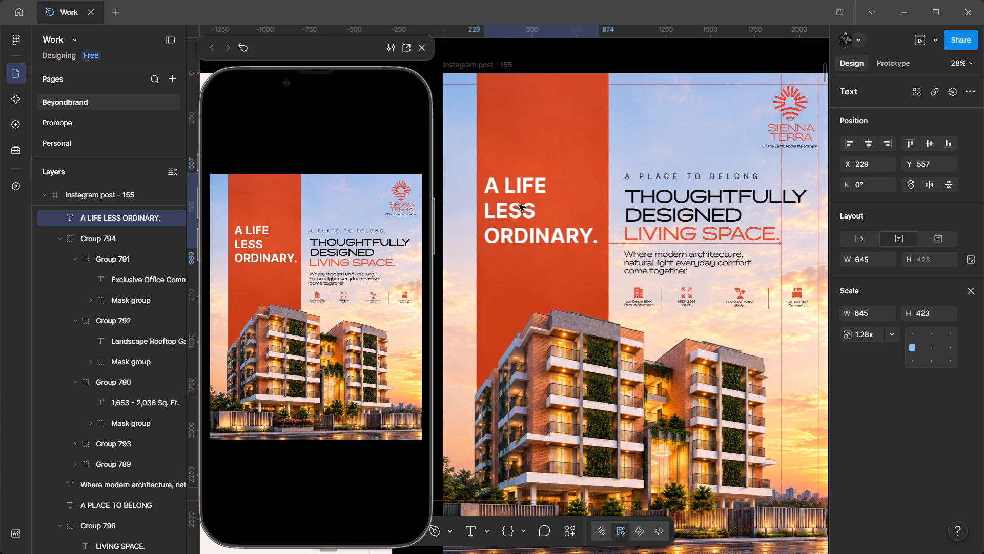
pyautogui.moveTo(519, 205); pyautogui.dragTo(523, 206)
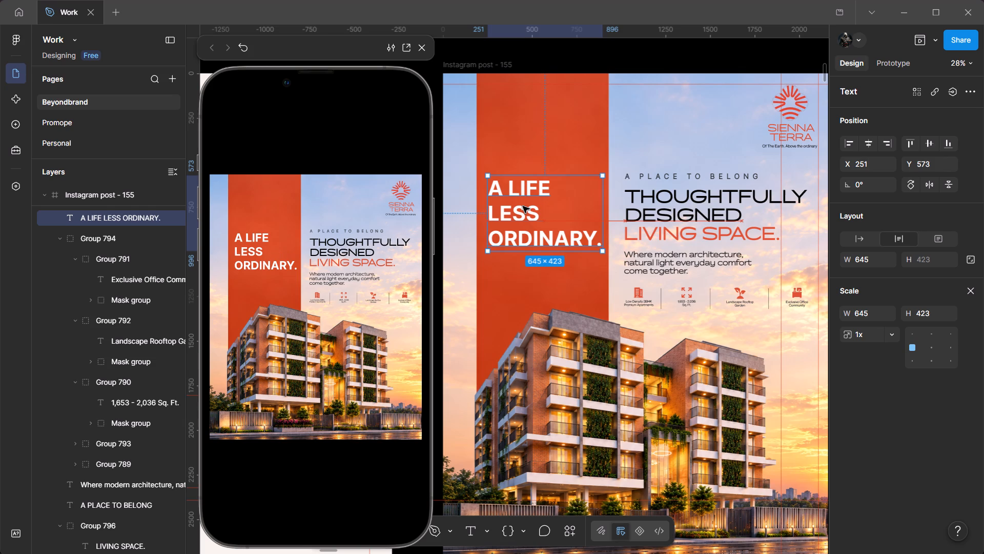
# Shift the tagline text slightly on the orange strip to about X 247, Y 557.
pyautogui.moveTo(523, 206); pyautogui.dragTo(522, 204)
pyautogui.click(522, 204)
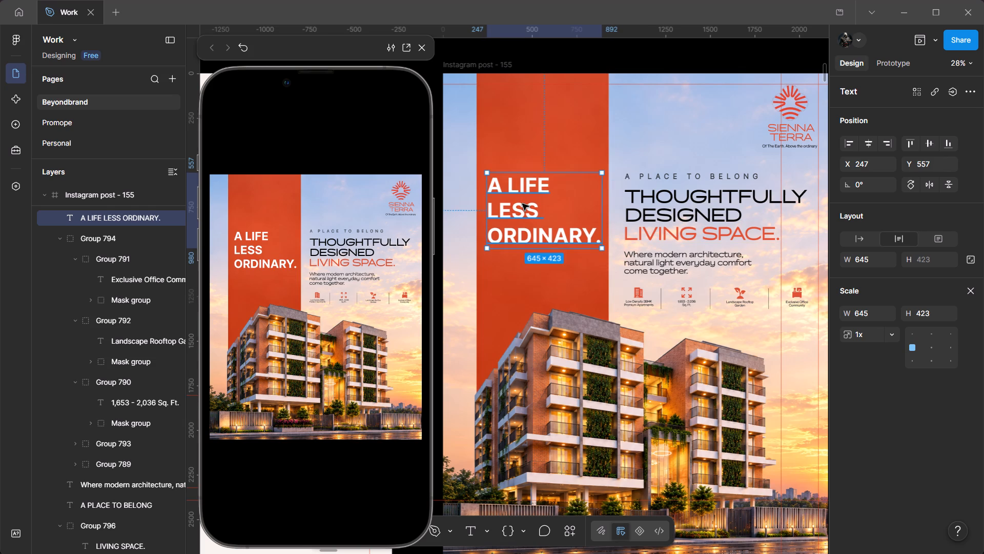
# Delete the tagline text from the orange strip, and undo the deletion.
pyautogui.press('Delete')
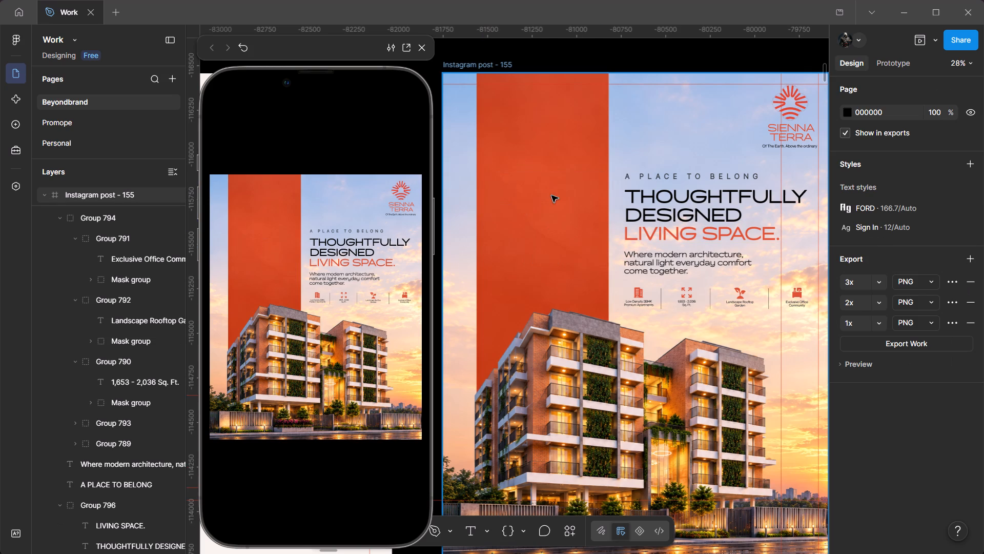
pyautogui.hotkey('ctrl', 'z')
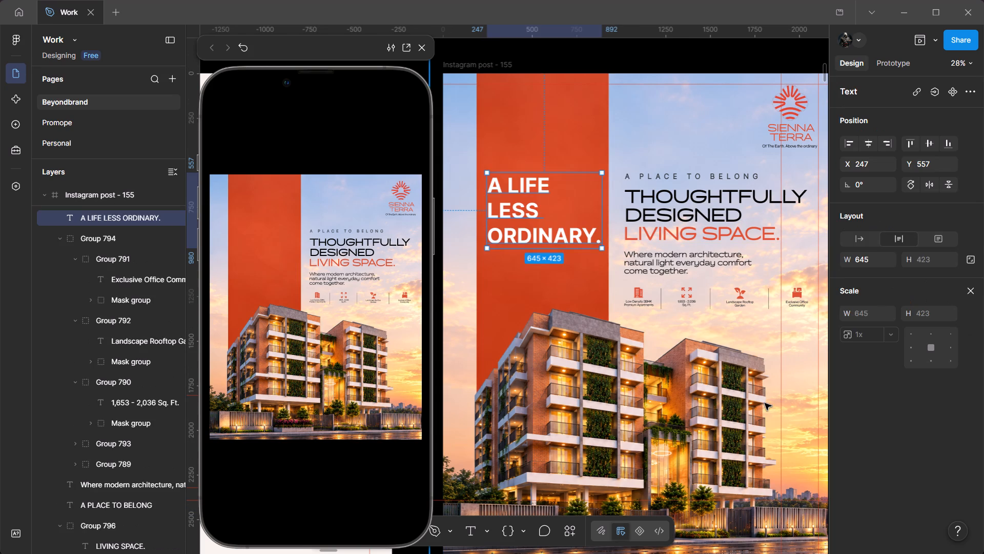
# Replace the tagline's wording with "20+" on the first line and "Amenities" on the second.
pyautogui.doubleClick(527, 212)
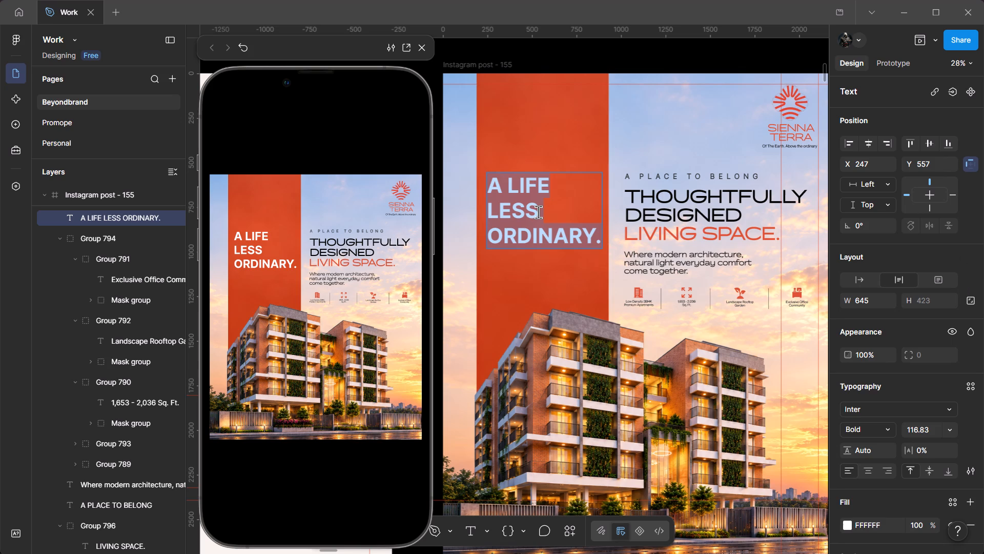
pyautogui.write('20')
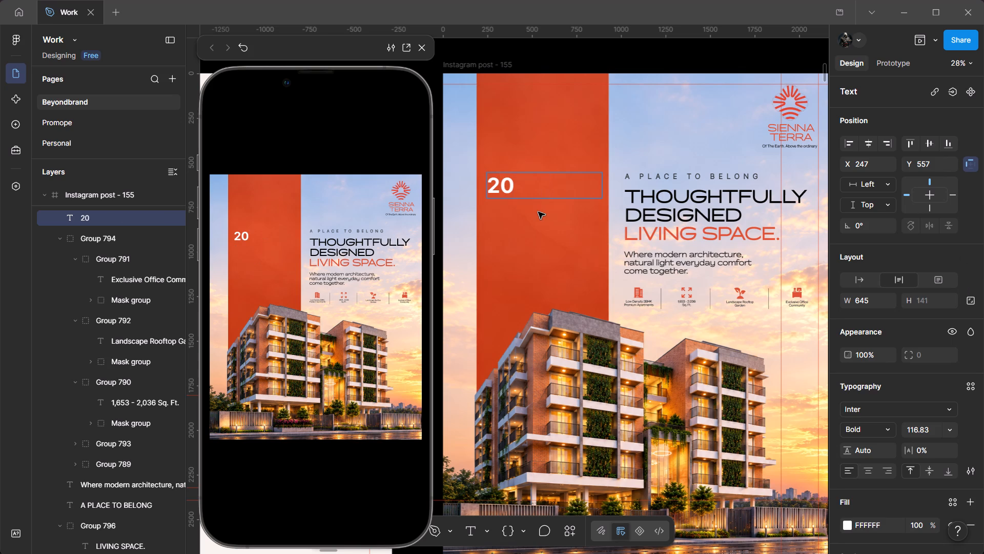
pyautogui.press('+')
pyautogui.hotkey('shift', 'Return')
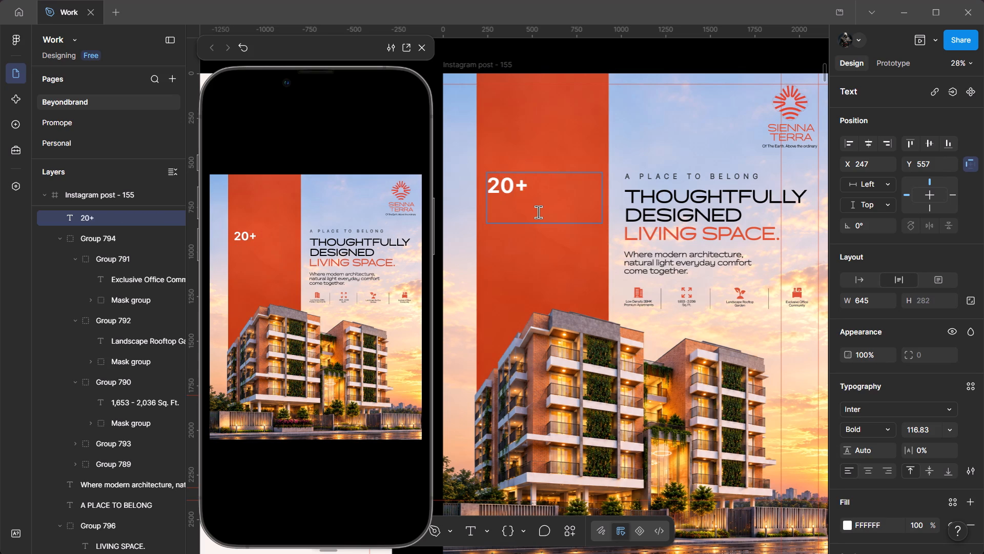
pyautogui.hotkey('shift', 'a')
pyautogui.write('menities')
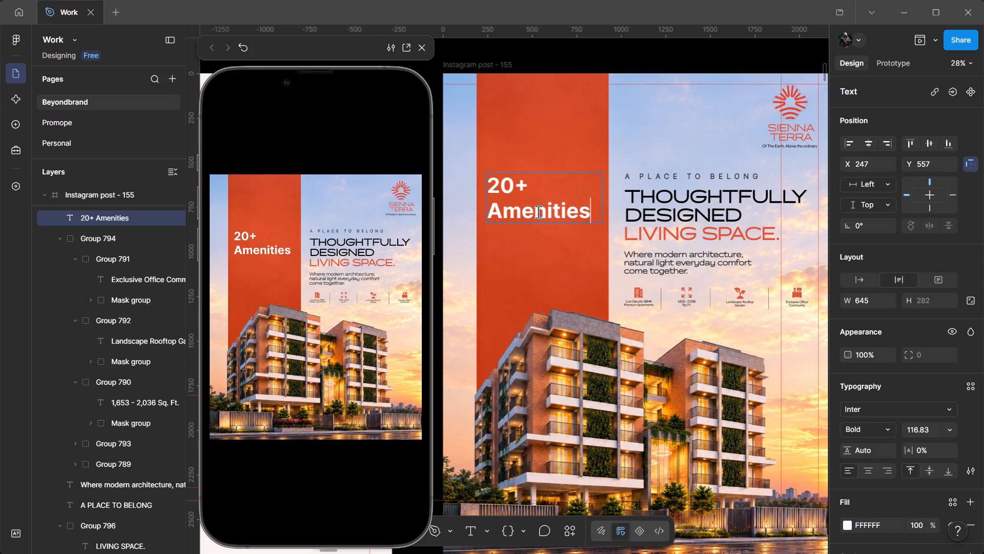
# Select all of the "20+ Amenities" wording on the poster's orange strip for editing.
pyautogui.keyDown('ctrl'); pyautogui.scroll(-9, 538, 180); pyautogui.keyUp('ctrl')
pyautogui.moveTo(643, 183); pyautogui.dragTo(466, 163)
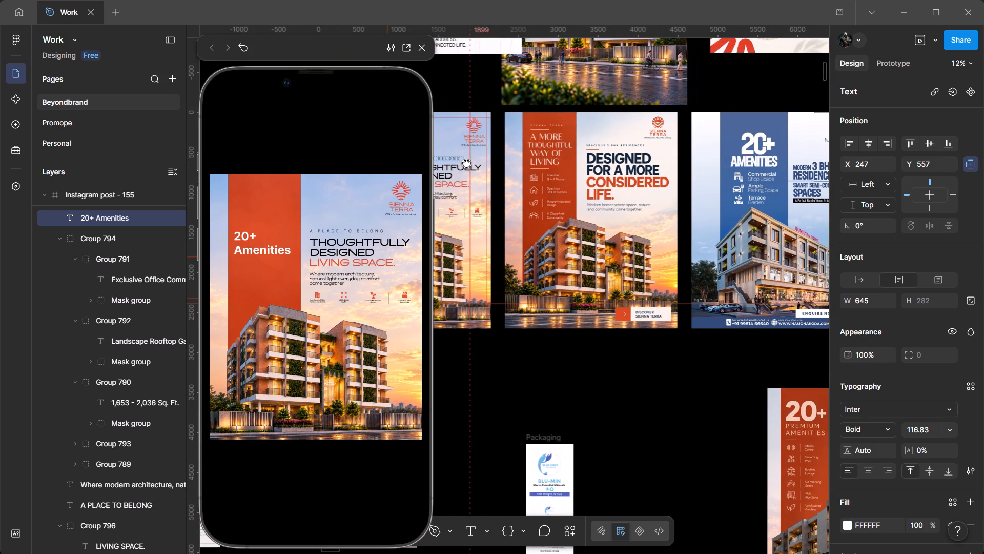
pyautogui.moveTo(466, 163); pyautogui.dragTo(603, 190)
pyautogui.keyDown('ctrl'); pyautogui.scroll(3, 484, 166); pyautogui.keyUp('ctrl')
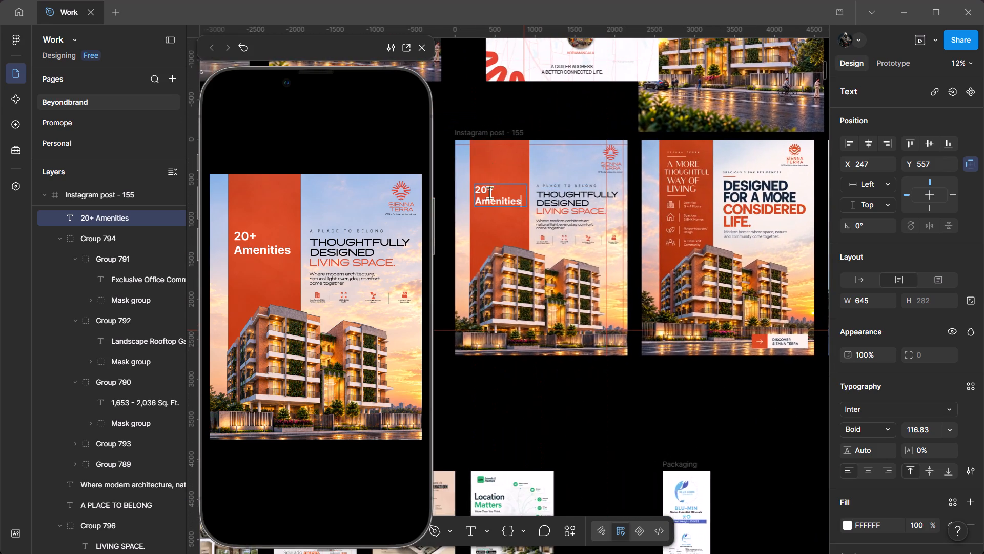
pyautogui.keyDown('ctrl'); pyautogui.scroll(3, 489, 192); pyautogui.keyUp('ctrl')
pyautogui.moveTo(552, 214); pyautogui.dragTo(440, 208)
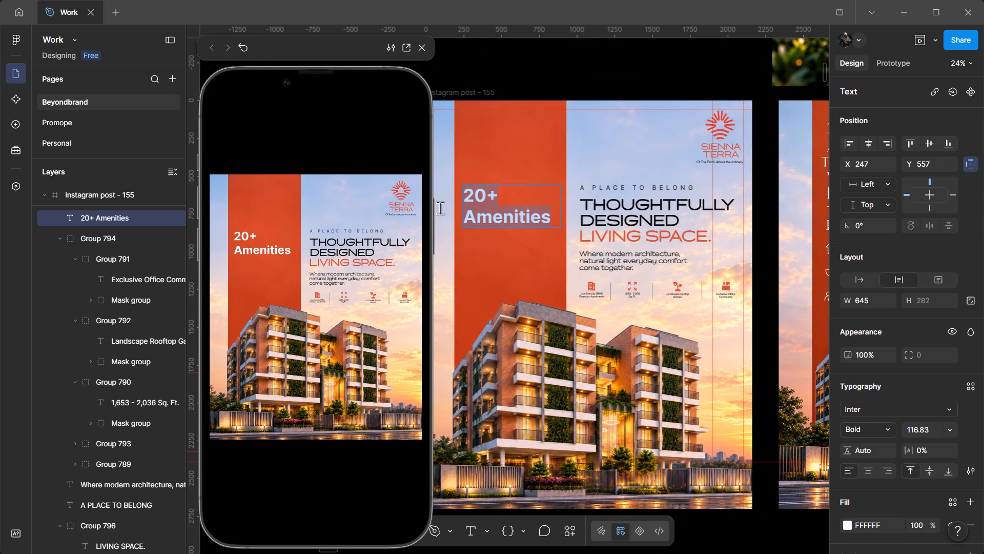
# Retype the second line of the orange strip's "20+ Amenities" heading in capitals as "AMENITIES".
pyautogui.moveTo(440, 208); pyautogui.dragTo(442, 221)
pyautogui.write('AMENITIES')
pyautogui.click(490, 233)
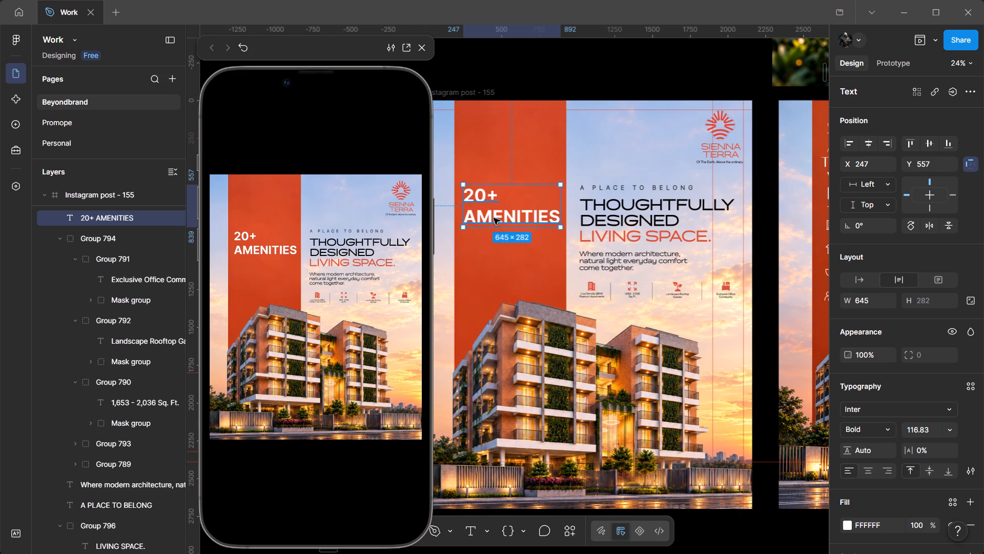
# Centre-align the text of the "20+ AMENITIES" heading within its text box.
pyautogui.doubleClick(494, 217)
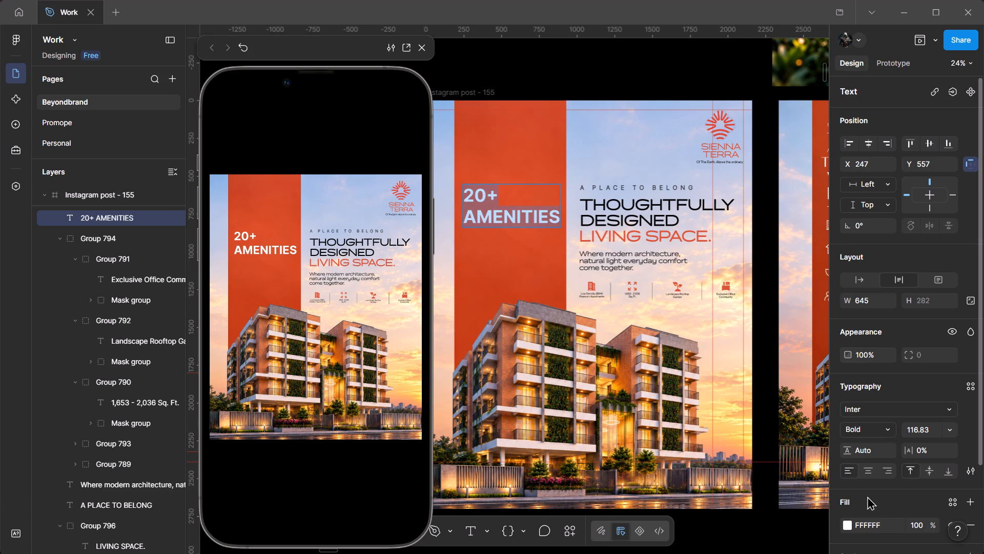
pyautogui.click(864, 474)
pyautogui.click(504, 245)
pyautogui.click(517, 193)
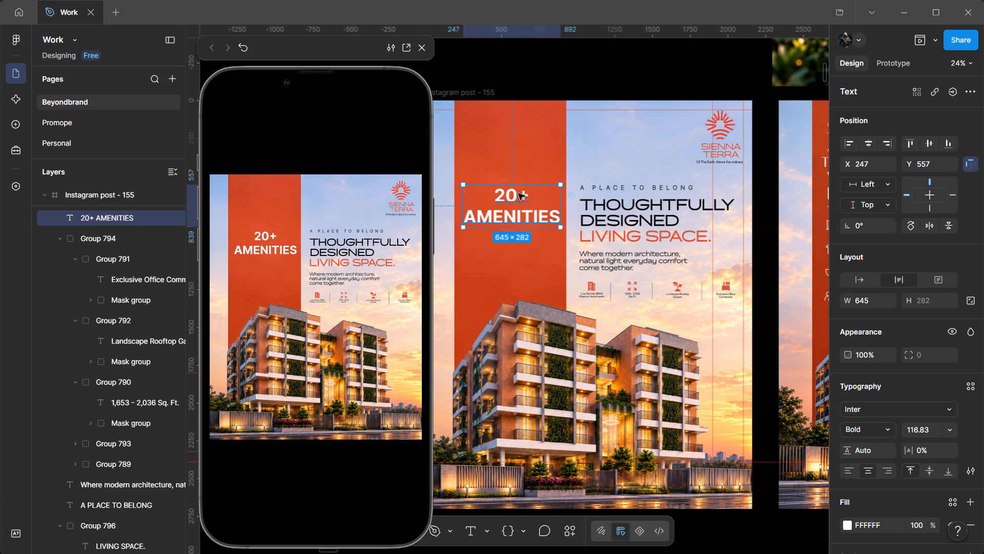
pyautogui.doubleClick(525, 193)
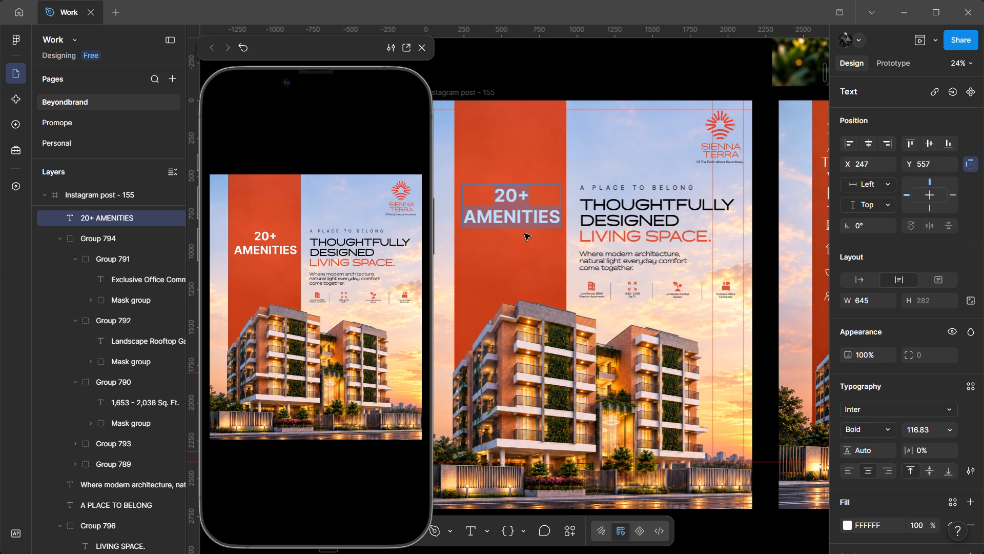
pyautogui.click(524, 233)
# Duplicate Post 13's row of CCTV, water supply and elevator icons onto the empty canvas below the posters.
pyautogui.keyDown('ctrl'); pyautogui.scroll(-6, 525, 215); pyautogui.keyUp('ctrl')
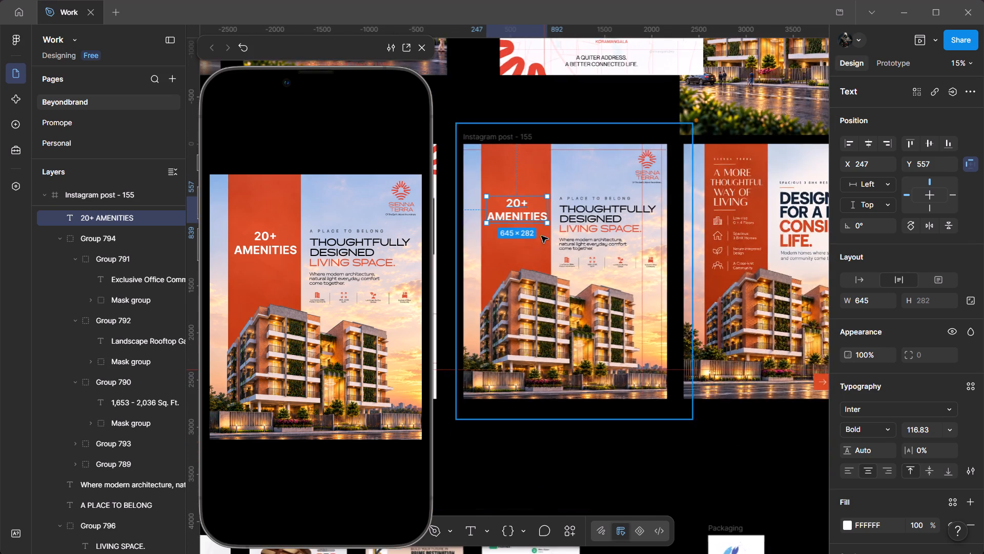
pyautogui.moveTo(537, 248); pyautogui.dragTo(707, 234)
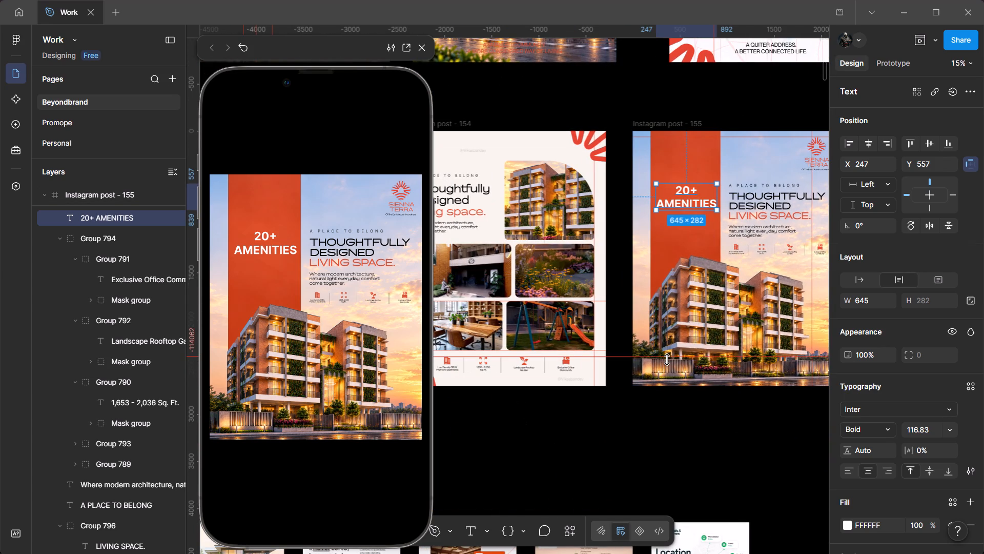
pyautogui.keyDown('ctrl'); pyautogui.scroll(-6, 667, 360); pyautogui.keyUp('ctrl')
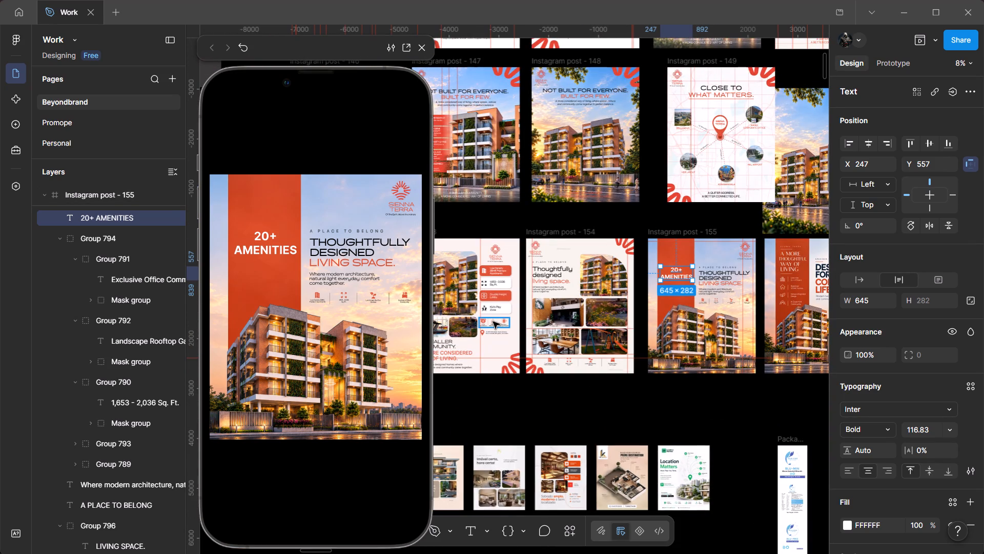
pyautogui.keyDown('ctrl'); pyautogui.scroll(5, 517, 331); pyautogui.keyUp('ctrl')
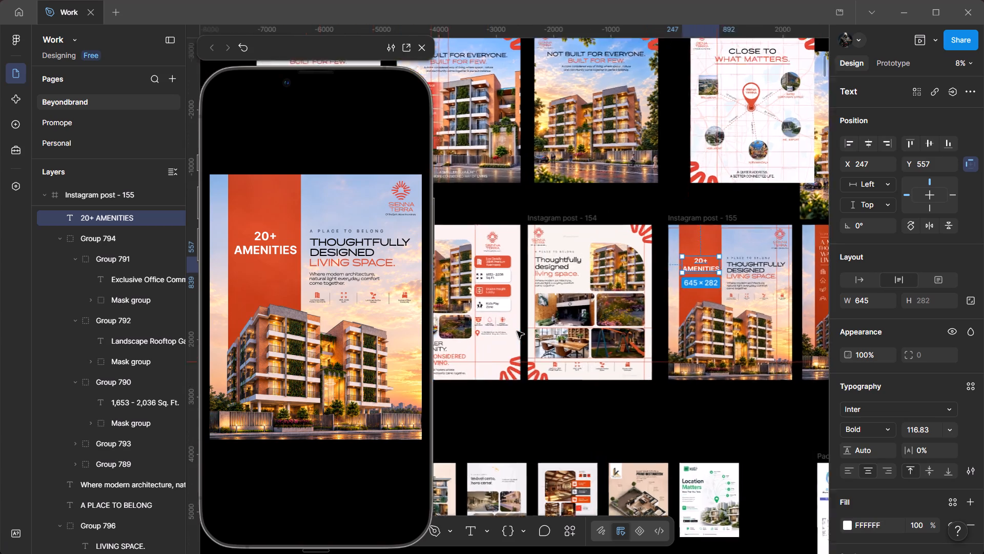
pyautogui.click(476, 319)
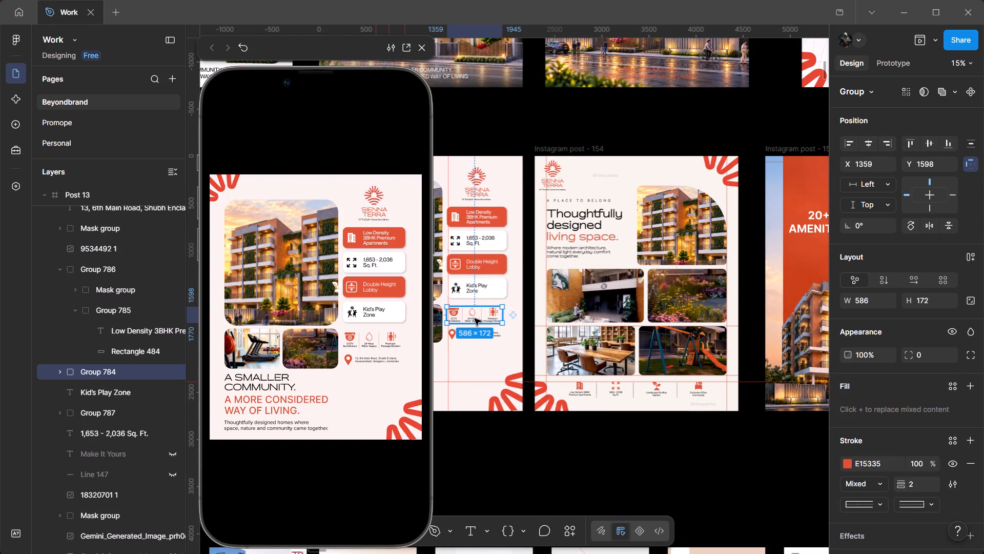
pyautogui.keyDown('alt'); pyautogui.moveTo(474, 318); pyautogui.dragTo(810, 273); pyautogui.keyUp('alt')
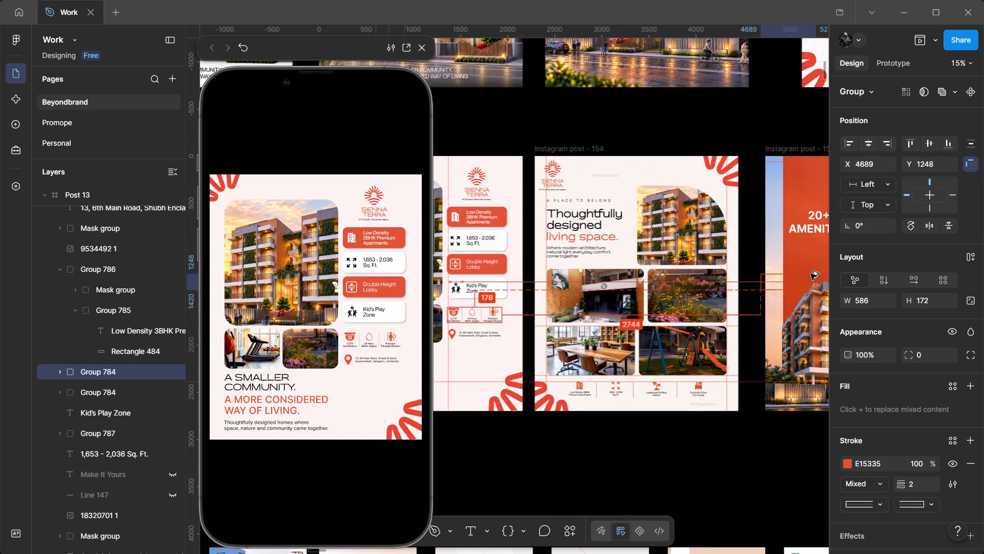
pyautogui.keyDown('alt'); pyautogui.moveTo(810, 273); pyautogui.dragTo(727, 468); pyautogui.keyUp('alt')
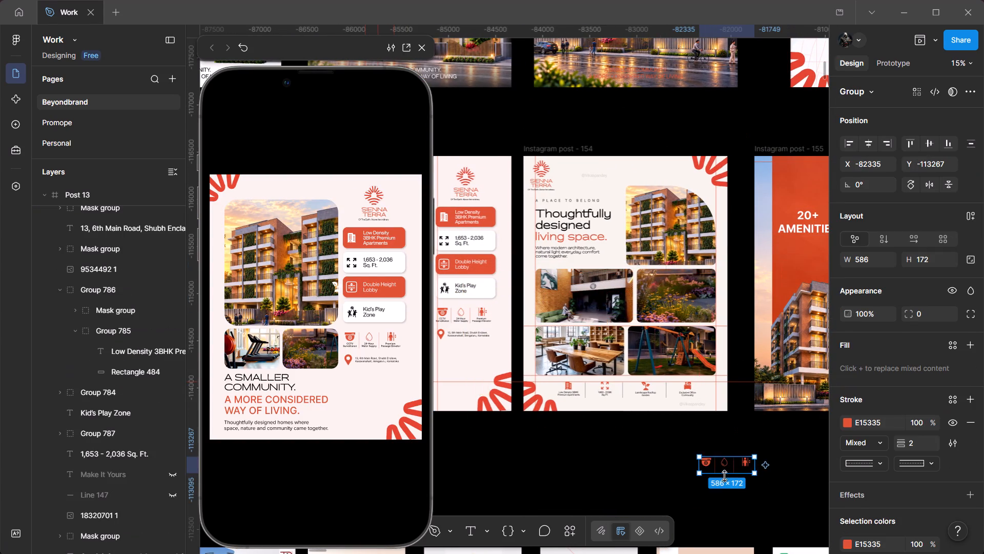
# Recolour the CCTV icon in the duplicated row to white, FFFFFF, through its masked rectangle's fill.
pyautogui.keyDown('ctrl'); pyautogui.scroll(7, 724, 476); pyautogui.keyUp('ctrl')
pyautogui.tripleClick(698, 456)
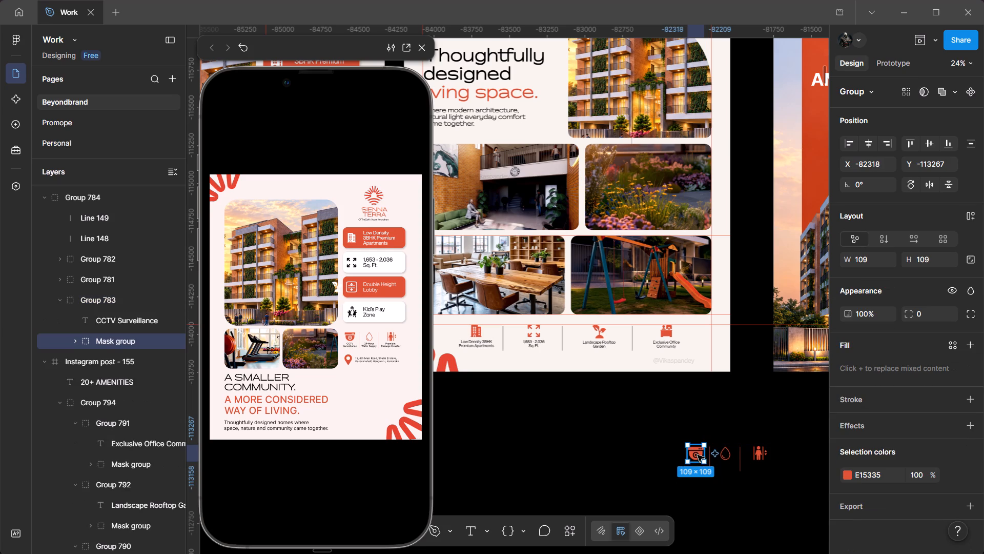
pyautogui.click(74, 341)
pyautogui.click(112, 359)
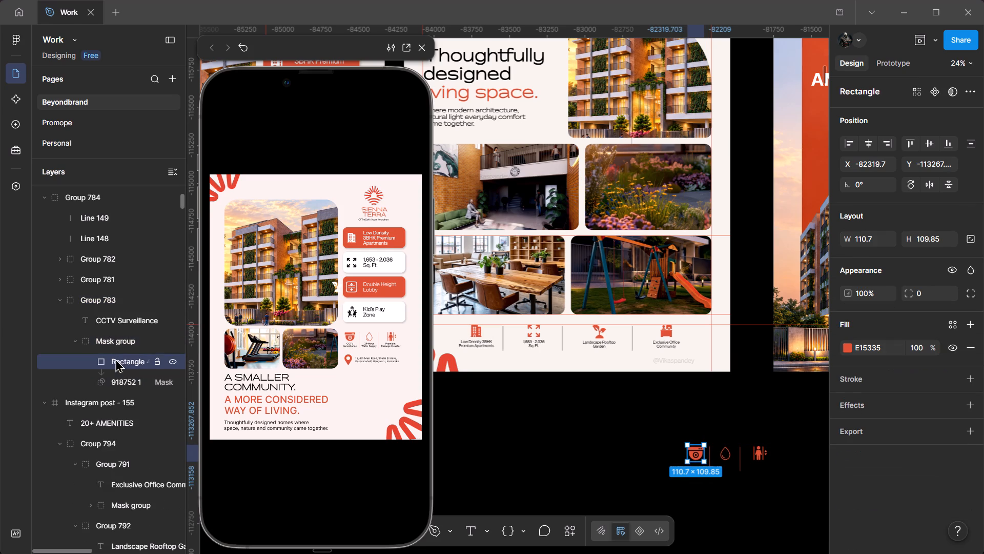
pyautogui.click(848, 350)
pyautogui.moveTo(742, 325); pyautogui.dragTo(740, 322)
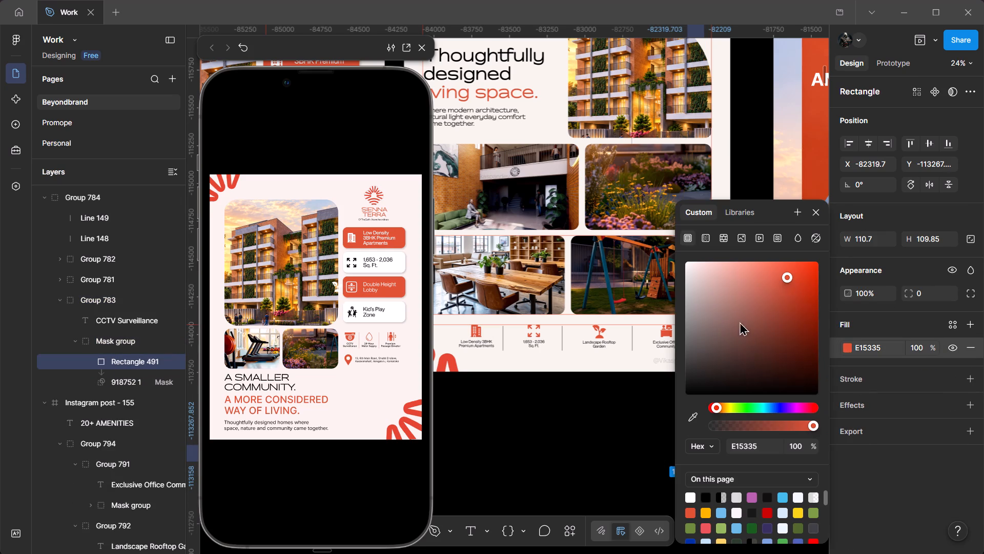
pyautogui.moveTo(740, 322); pyautogui.dragTo(615, 232)
pyautogui.click(73, 339)
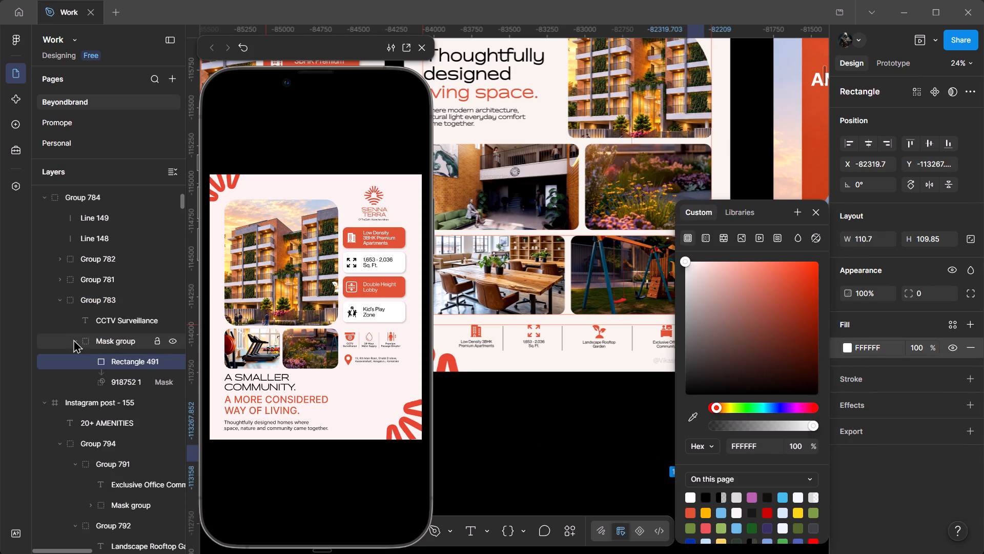
pyautogui.click(406, 417)
pyautogui.click(546, 440)
# Recolour the water-drop icon in the duplicated row to white, FFFFFF, through its masked rectangle's fill.
pyautogui.moveTo(614, 441); pyautogui.dragTo(510, 396)
pyautogui.doubleClick(619, 410)
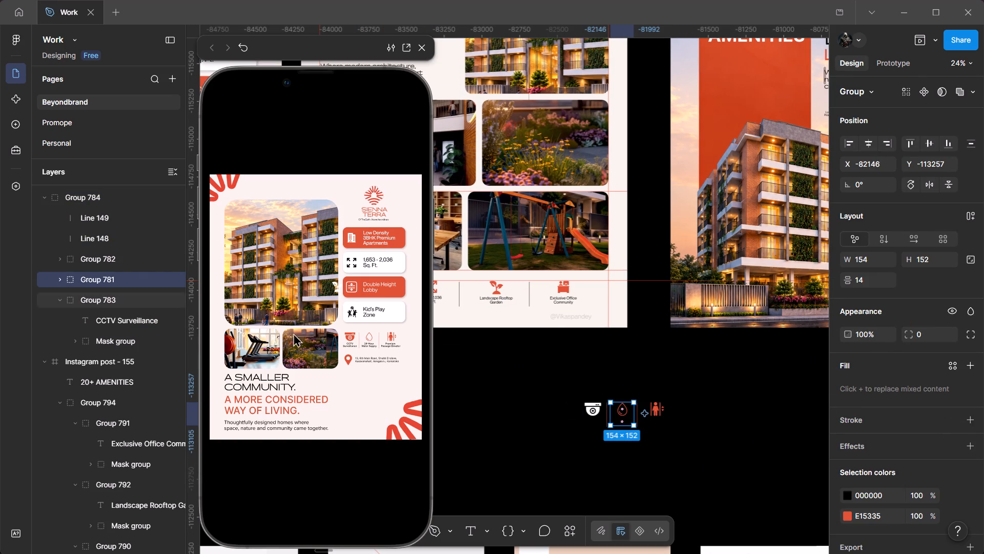
pyautogui.click(60, 280)
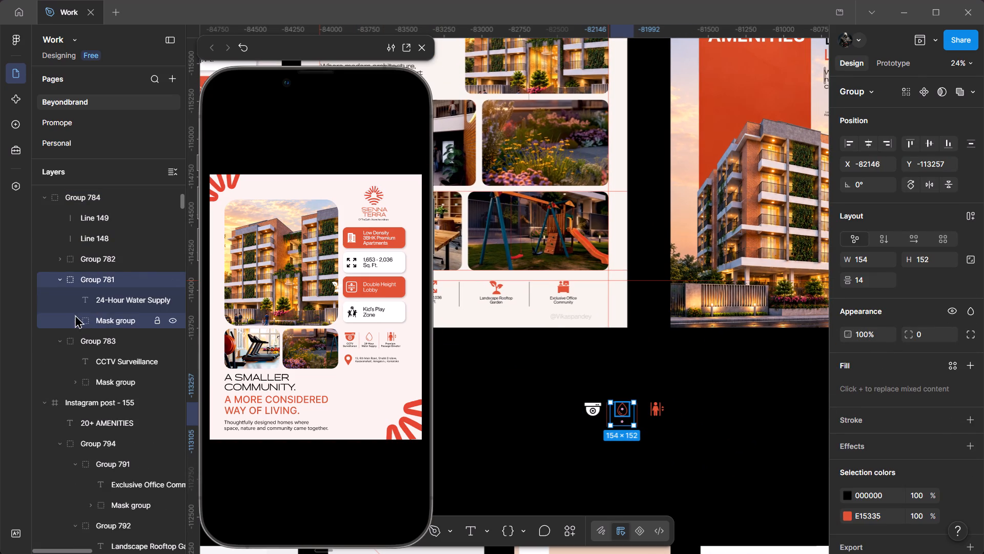
pyautogui.click(77, 317)
pyautogui.click(109, 341)
pyautogui.click(846, 348)
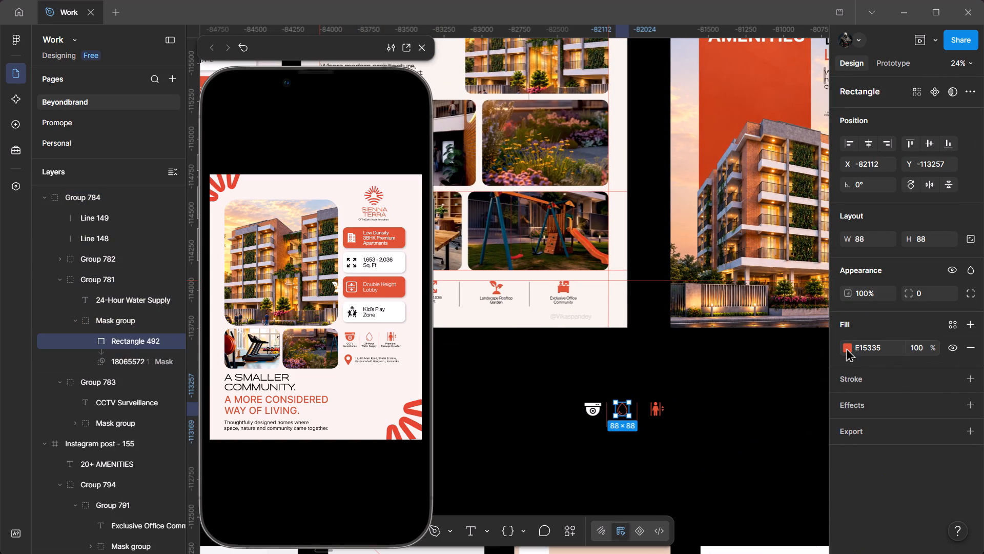
pyautogui.moveTo(753, 324); pyautogui.dragTo(625, 238)
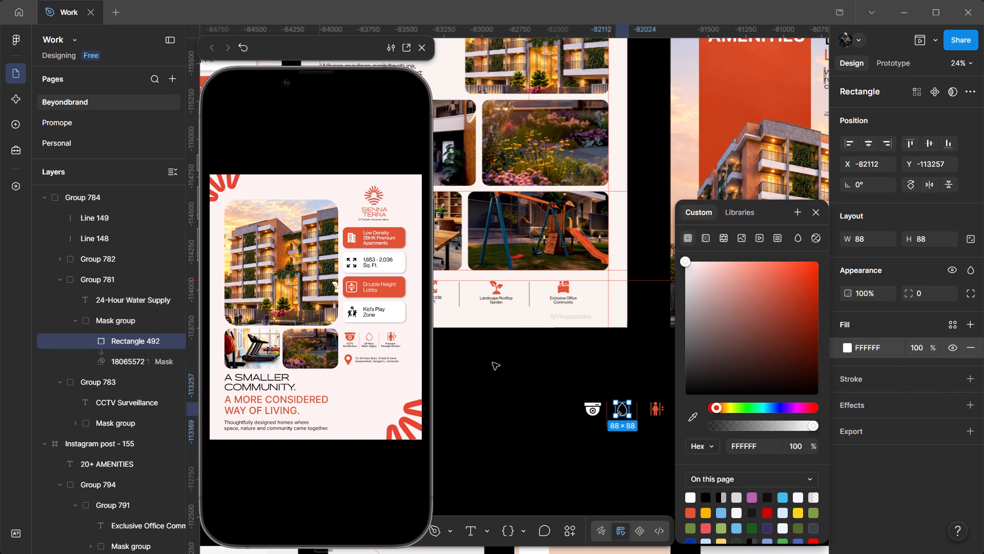
pyautogui.click(64, 280)
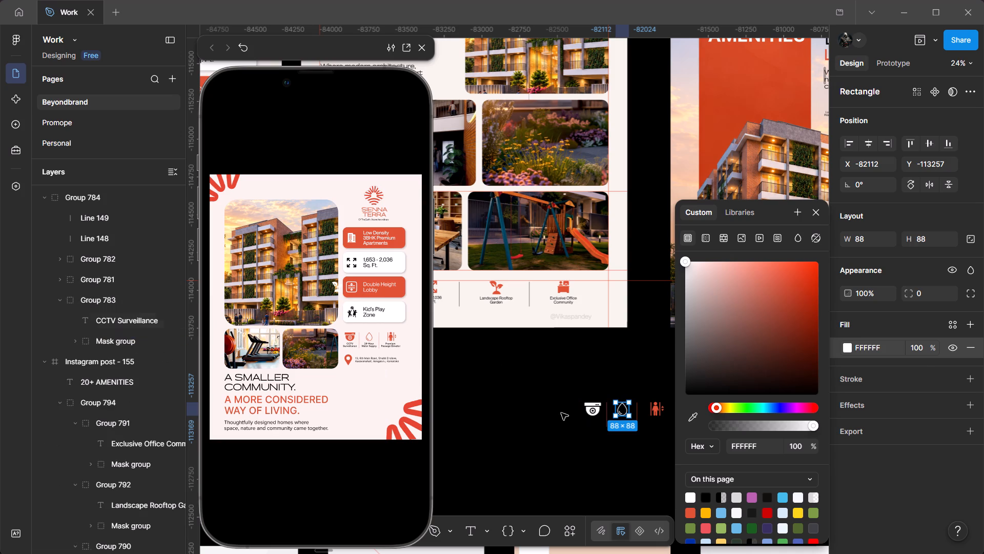
pyautogui.click(511, 383)
# Recolour the passenger elevator icon in the duplicated row to white, FFFFFF, through its masked rectangle's fill.
pyautogui.doubleClick(660, 411)
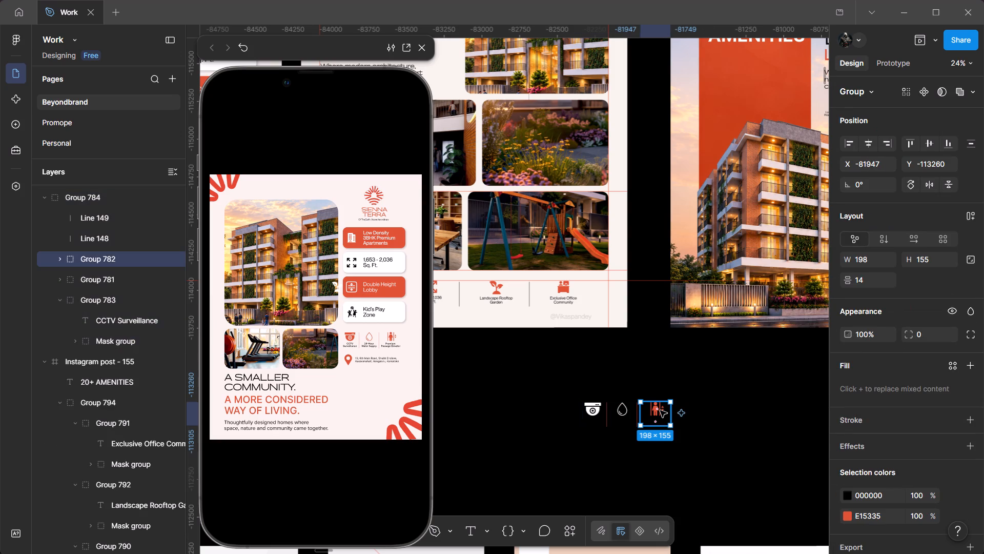
pyautogui.click(64, 259)
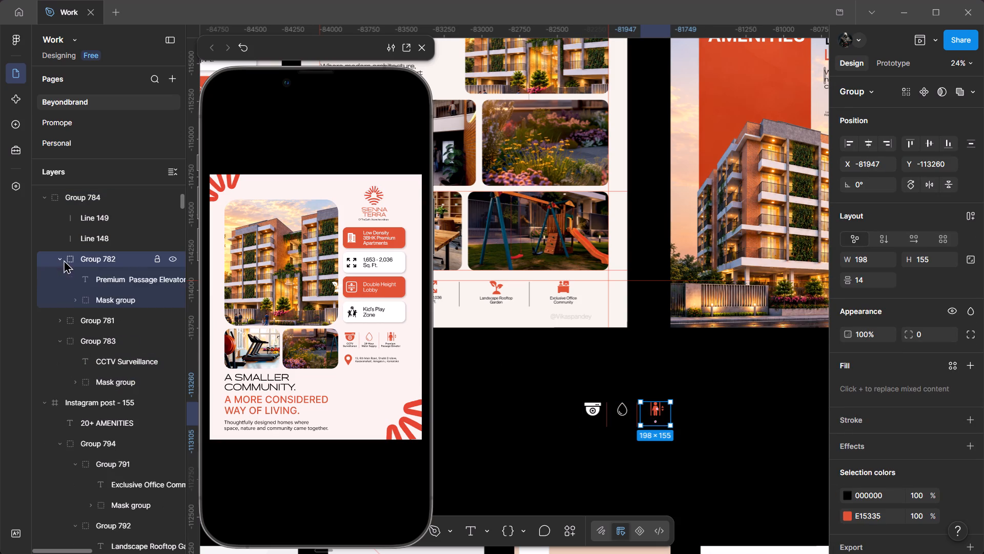
pyautogui.click(77, 300)
pyautogui.click(107, 323)
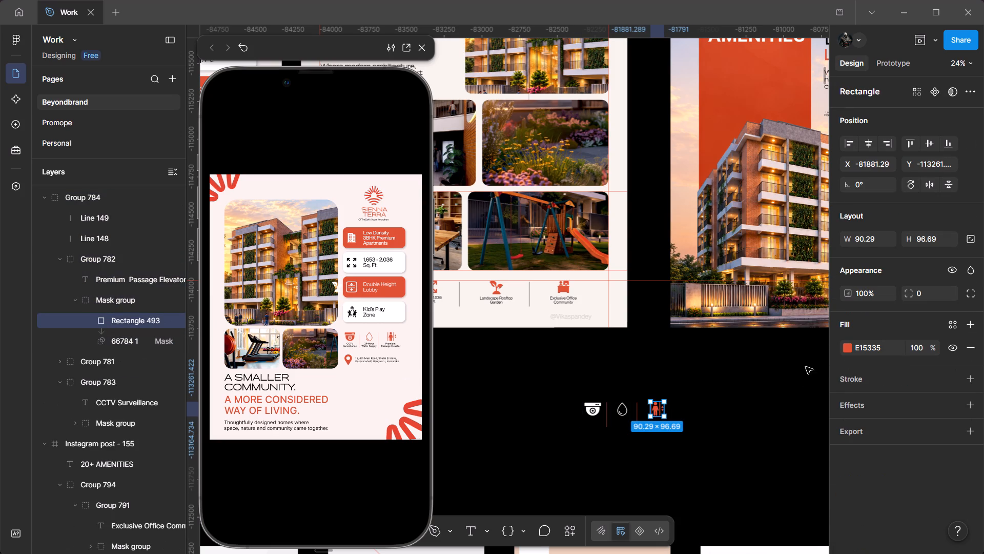
pyautogui.click(845, 350)
pyautogui.moveTo(732, 328); pyautogui.dragTo(566, 206)
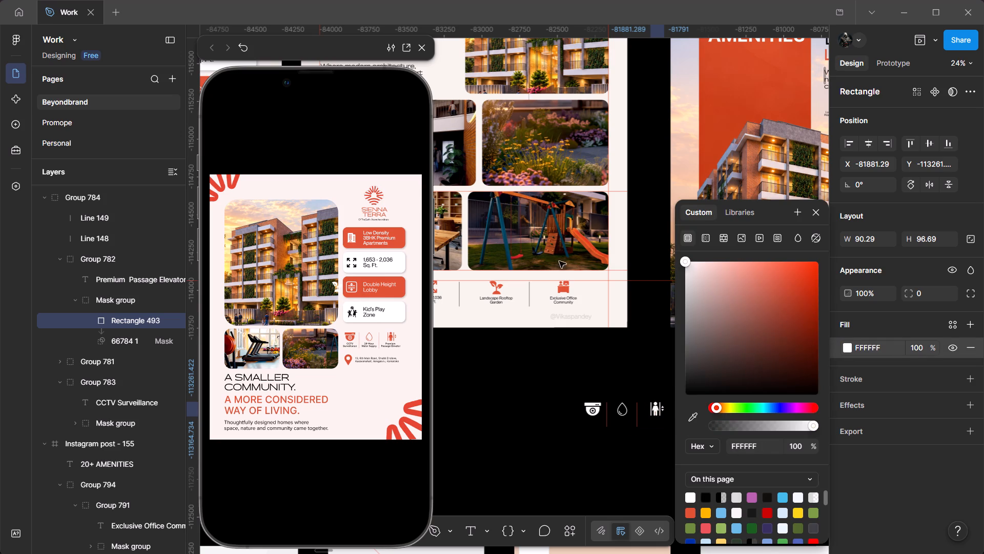
pyautogui.click(517, 369)
pyautogui.click(77, 300)
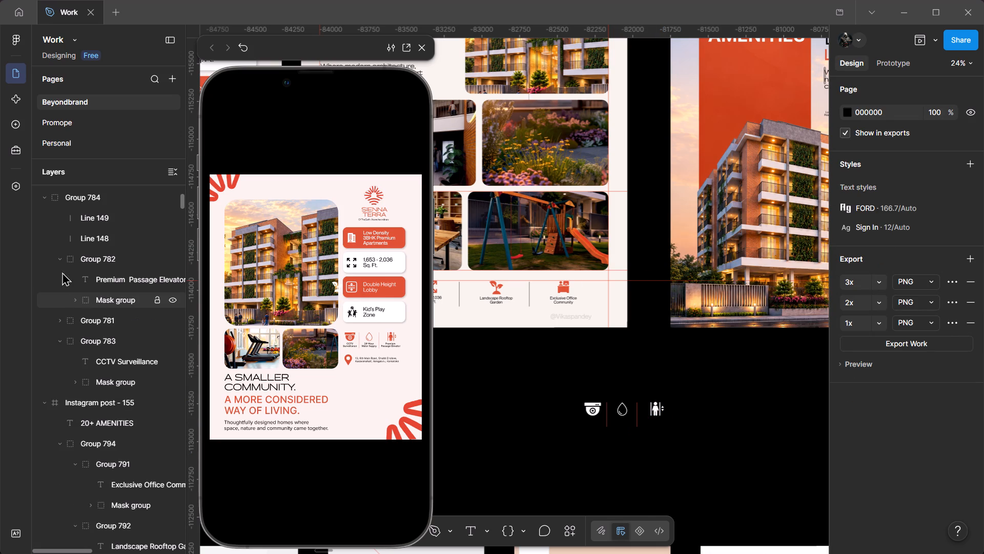
pyautogui.click(57, 260)
# Move the duplicated icon row onto the orange strip of Instagram post - 155, below "20+ AMENITIES", at about X 306, Y 1029.
pyautogui.click(619, 418)
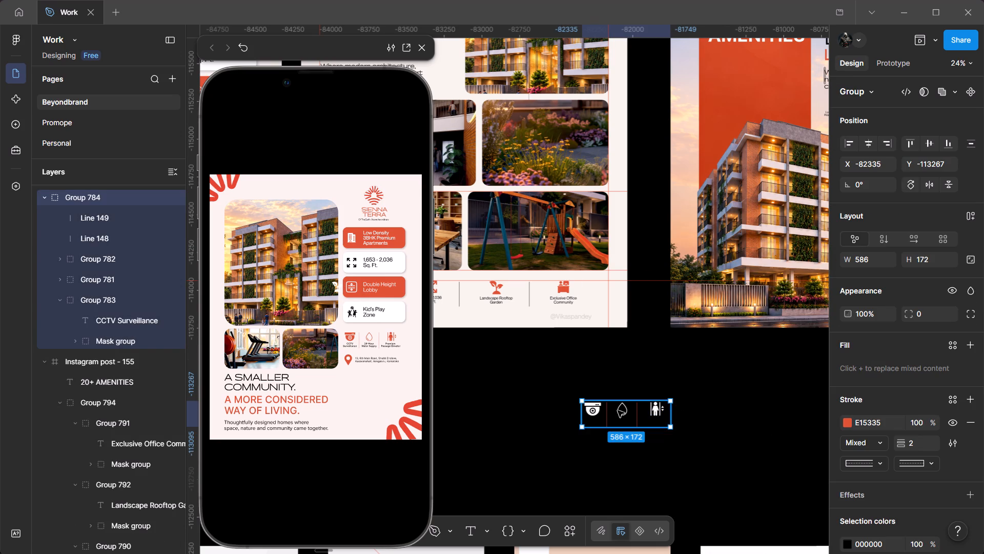
pyautogui.moveTo(616, 411); pyautogui.dragTo(749, 84)
pyautogui.keyDown('ctrl'); pyautogui.scroll(7, 753, 83); pyautogui.keyUp('ctrl')
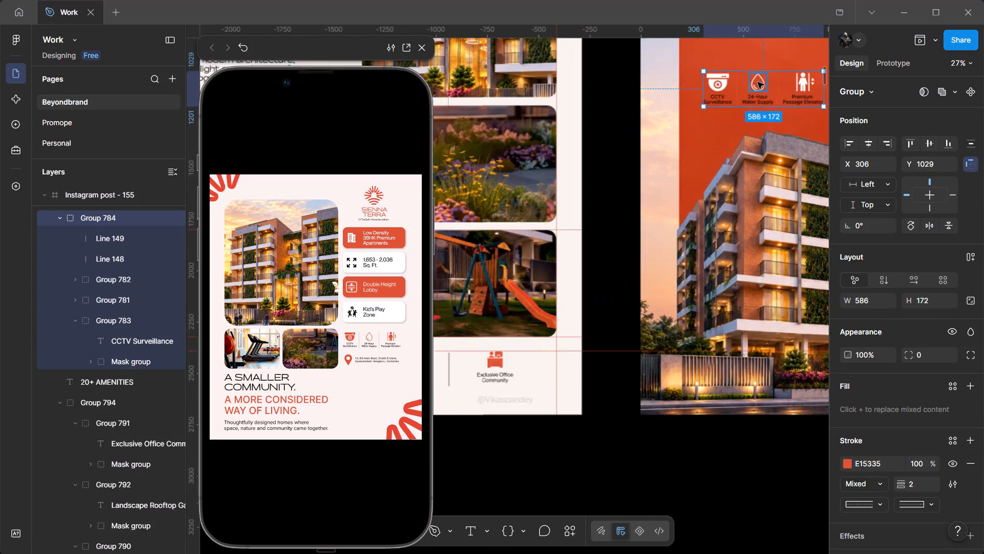
pyautogui.moveTo(762, 82); pyautogui.dragTo(695, 349)
pyautogui.moveTo(703, 372); pyautogui.dragTo(711, 291)
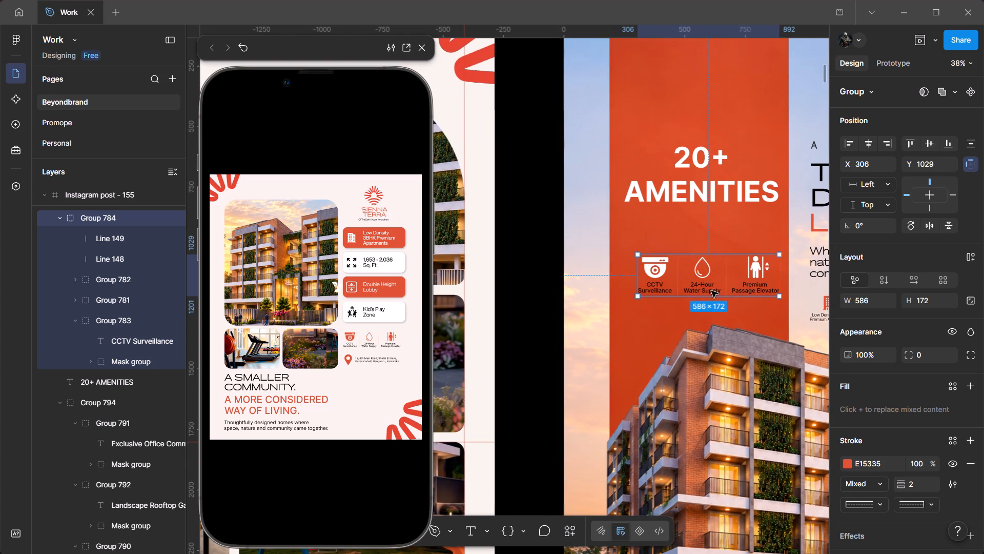
# Delete the two vertical divider lines, Line 149 and Line 148, from the amenity icon row on the orange strip.
pyautogui.moveTo(711, 291); pyautogui.dragTo(712, 291)
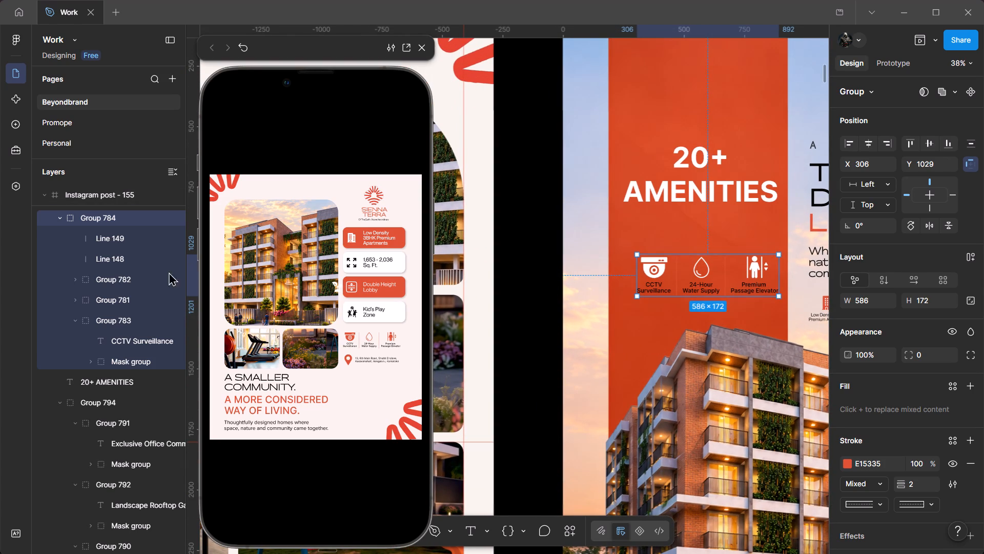
pyautogui.click(76, 323)
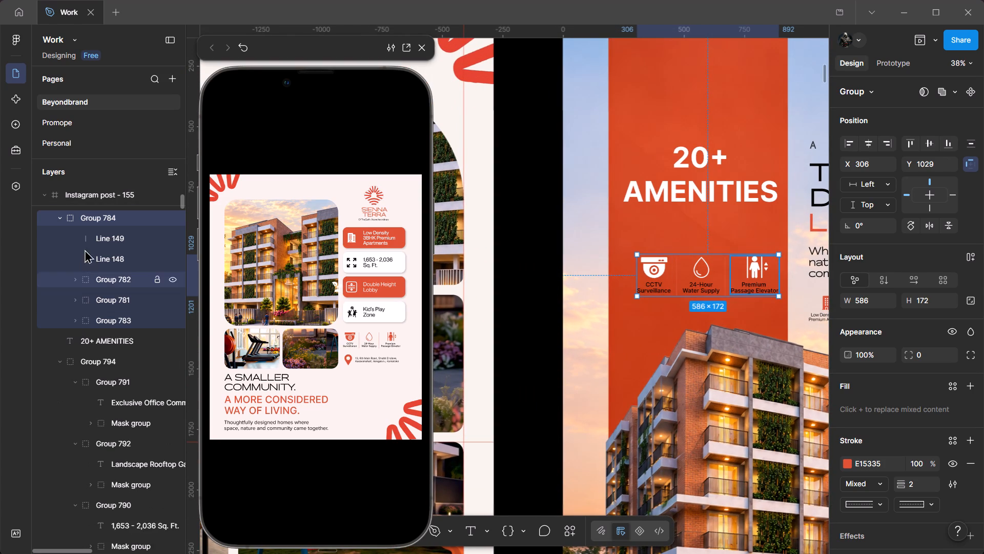
pyautogui.click(102, 239)
pyautogui.keyDown('shift'); pyautogui.click(107, 254); pyautogui.keyUp('shift')
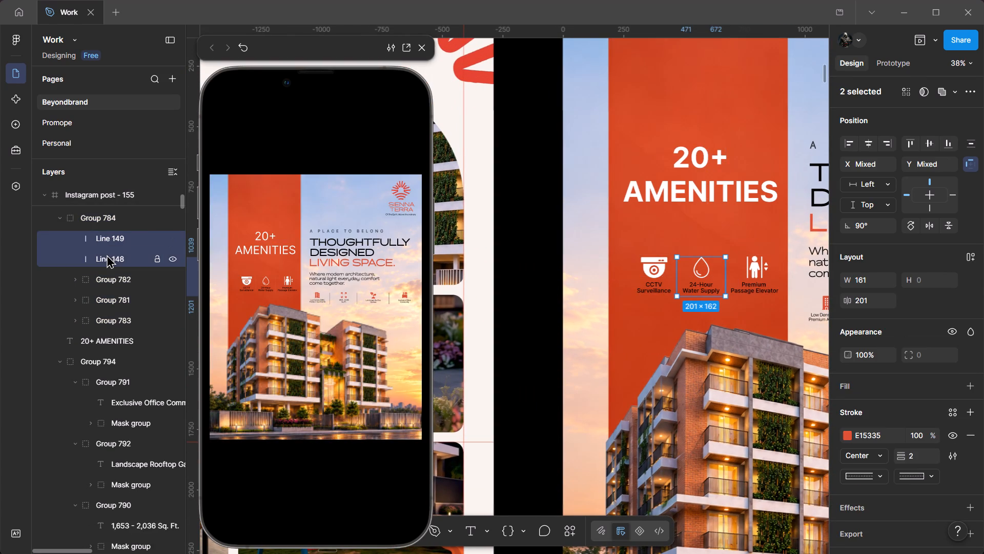
pyautogui.press('Delete')
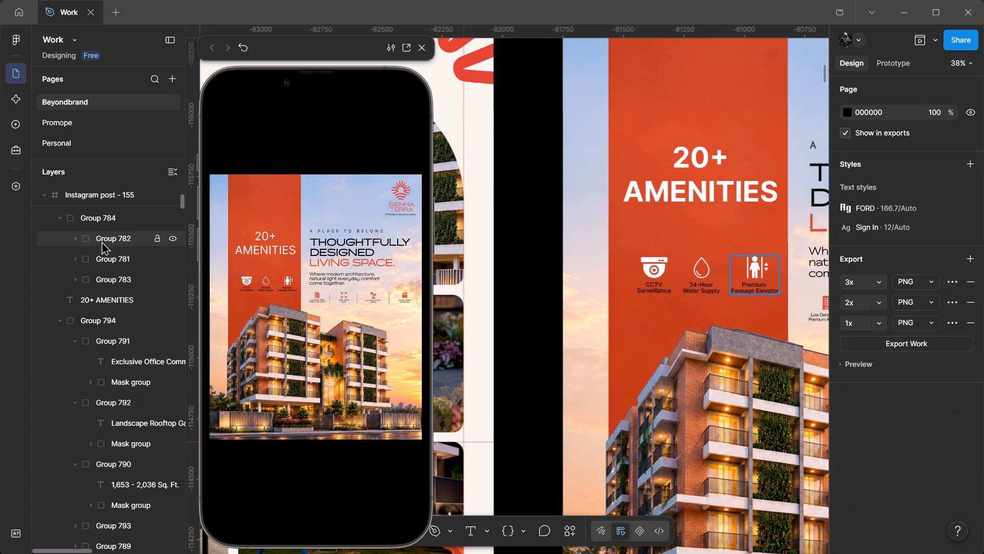
# Ungroup the amenity icon row into its three separate icon-and-label items.
pyautogui.click(124, 223)
pyautogui.hotkey('ctrl', 'BackSpace')
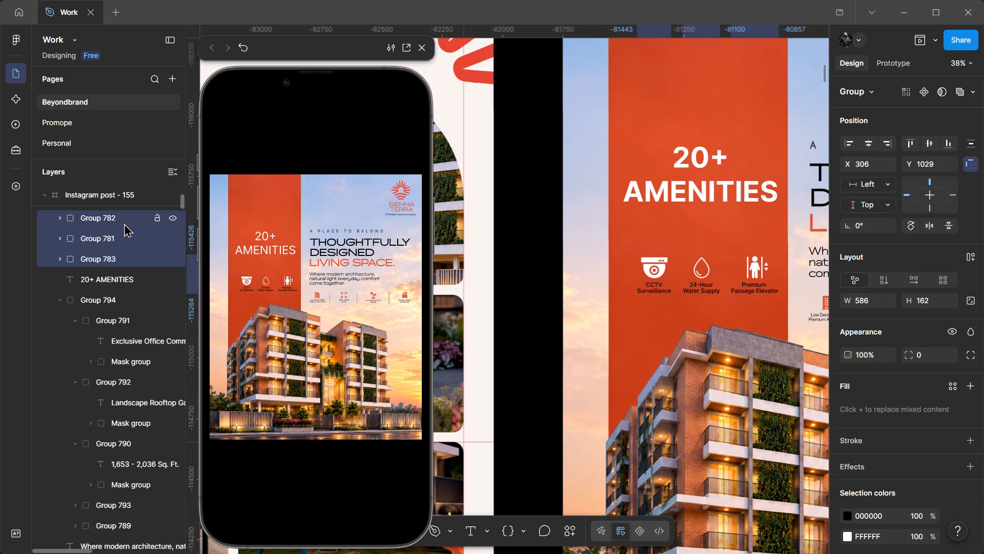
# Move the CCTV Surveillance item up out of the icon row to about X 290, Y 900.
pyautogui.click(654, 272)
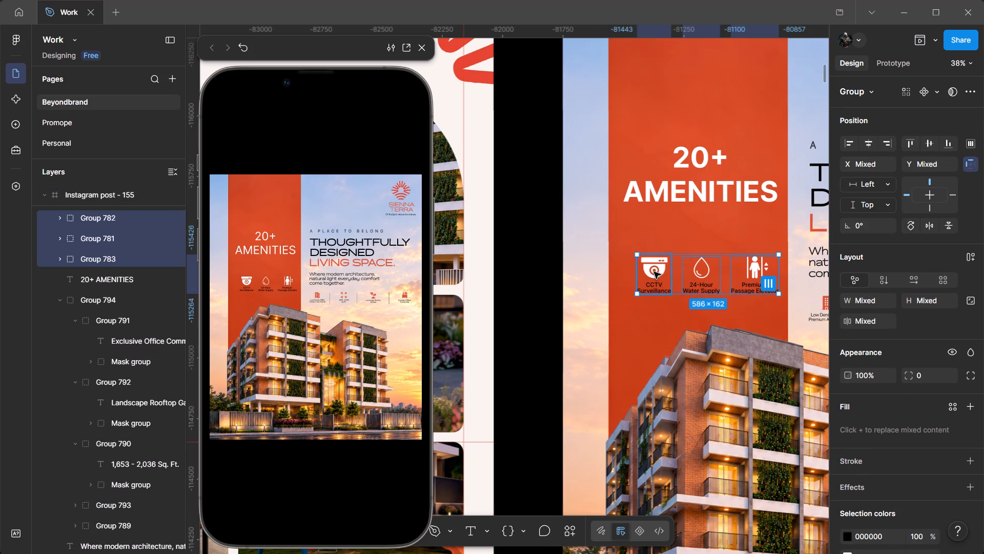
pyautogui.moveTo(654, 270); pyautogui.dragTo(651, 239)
# Move the "20+ AMENITIES" heading up near the top of the orange strip, at about X 243, Y 209.
pyautogui.keyDown('ctrl'); pyautogui.scroll(-4, 672, 162); pyautogui.keyUp('ctrl')
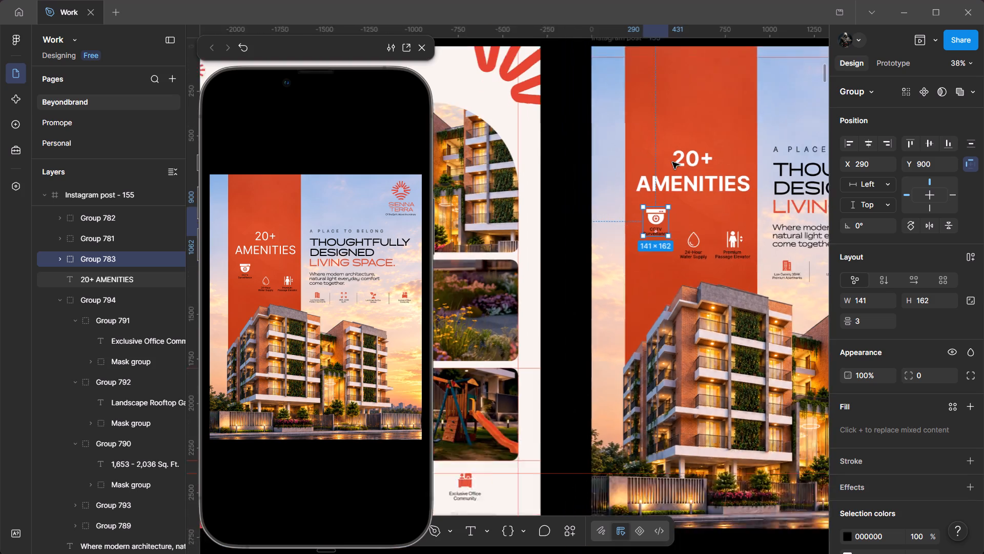
pyautogui.moveTo(671, 164); pyautogui.dragTo(661, 286)
pyautogui.click(683, 288)
pyautogui.moveTo(680, 300); pyautogui.dragTo(676, 274)
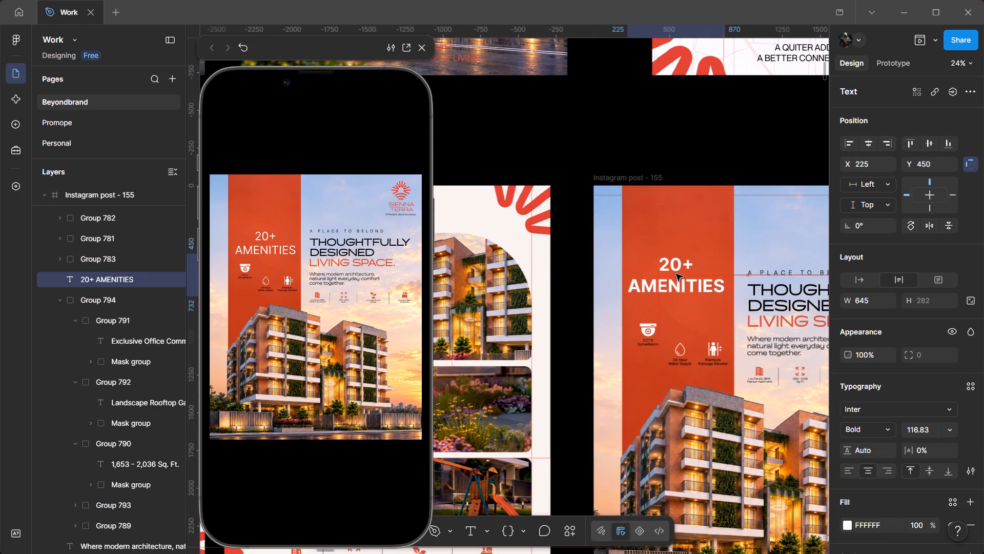
pyautogui.moveTo(676, 274); pyautogui.dragTo(679, 247)
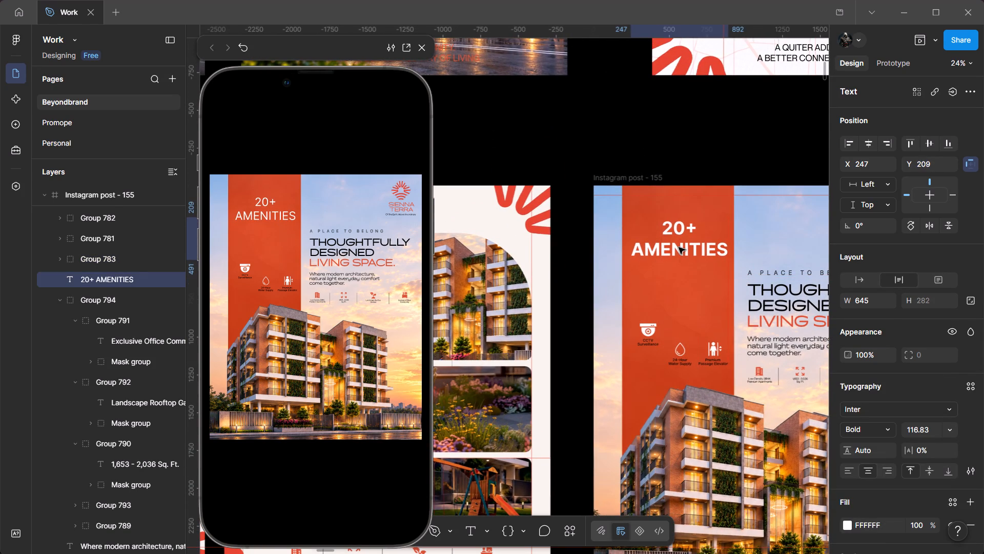
pyautogui.moveTo(679, 247); pyautogui.dragTo(679, 247)
pyautogui.keyDown('ctrl'); pyautogui.scroll(7, 679, 247); pyautogui.keyUp('ctrl')
pyautogui.click(679, 247)
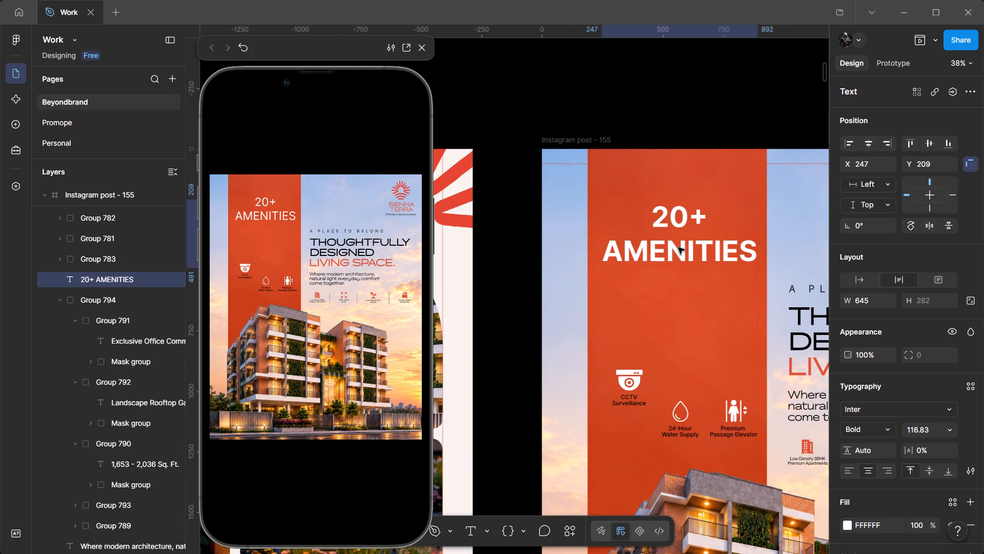
pyautogui.press('Left')
pyautogui.press('Left')
pyautogui.press('Left')
pyautogui.press('Left')
pyautogui.press('Left')
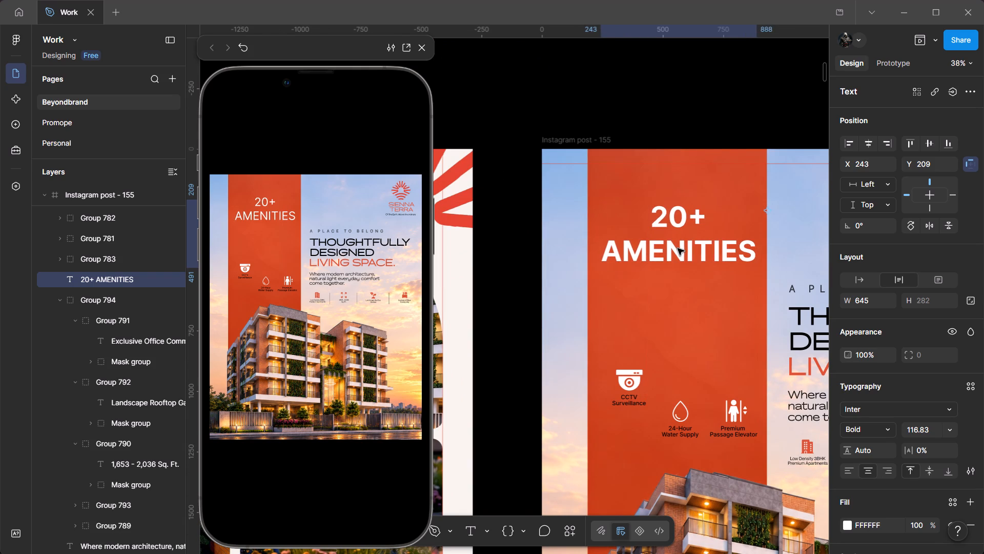
# Move the CCTV Surveillance item below the heading to about X 258, Y 619, and the 24-Hour Water Supply item beneath it.
pyautogui.click(632, 394)
pyautogui.moveTo(627, 384); pyautogui.dragTo(627, 343)
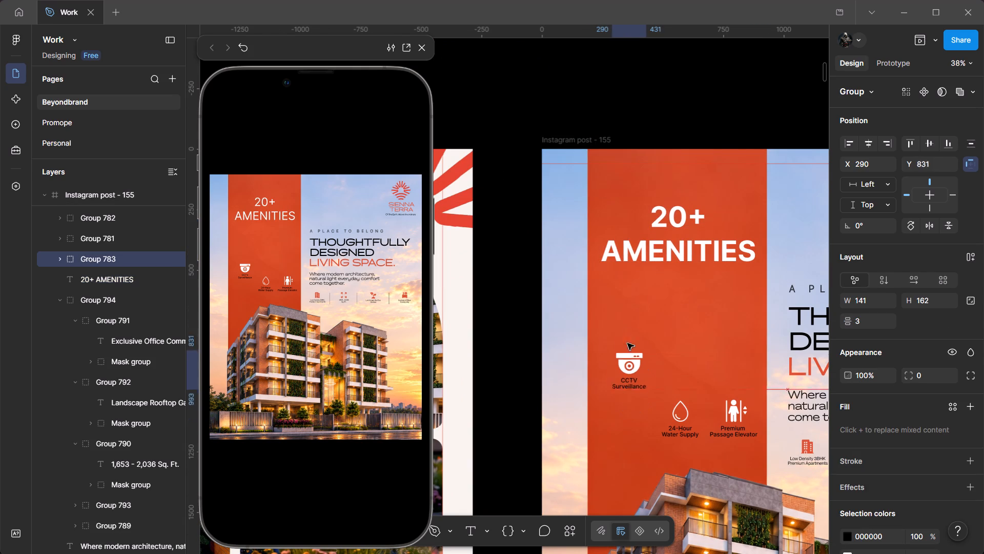
pyautogui.moveTo(627, 343); pyautogui.dragTo(619, 316)
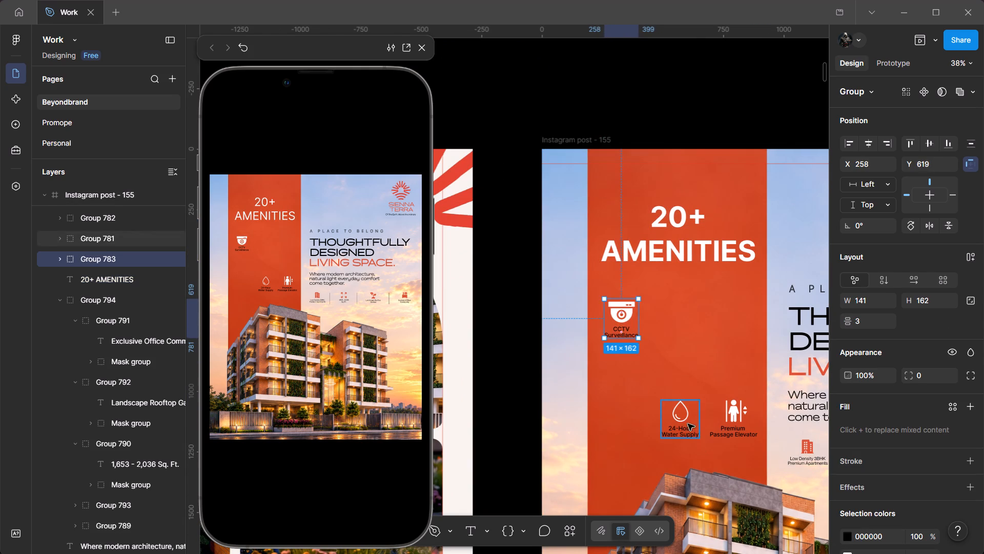
pyautogui.click(688, 424)
pyautogui.moveTo(681, 418); pyautogui.dragTo(620, 371)
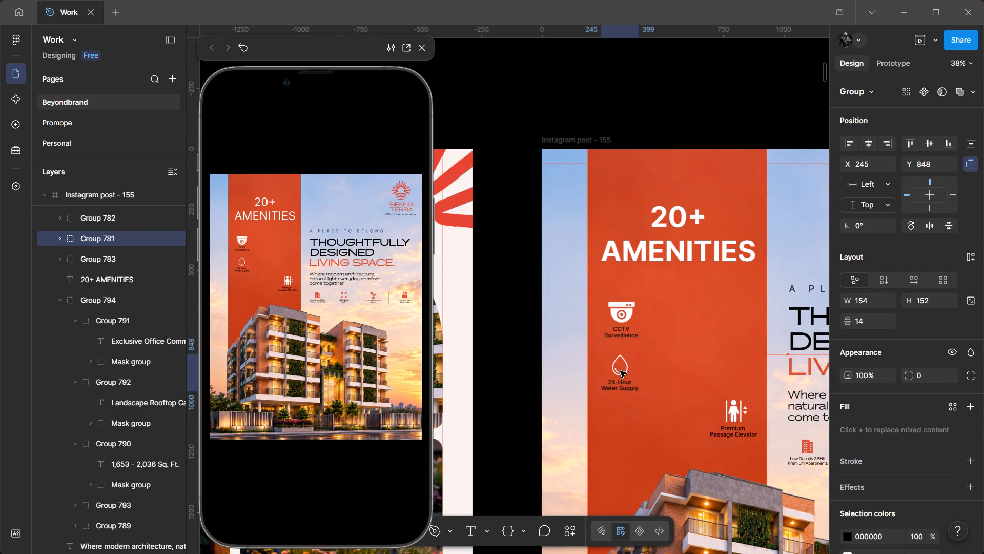
# Line up the 24-Hour Water Supply item under CCTV Surveillance and move the Premium Passage Elevator item beneath it, at about X 229.
pyautogui.moveTo(620, 371); pyautogui.dragTo(622, 369)
pyautogui.moveTo(739, 418); pyautogui.dragTo(677, 421)
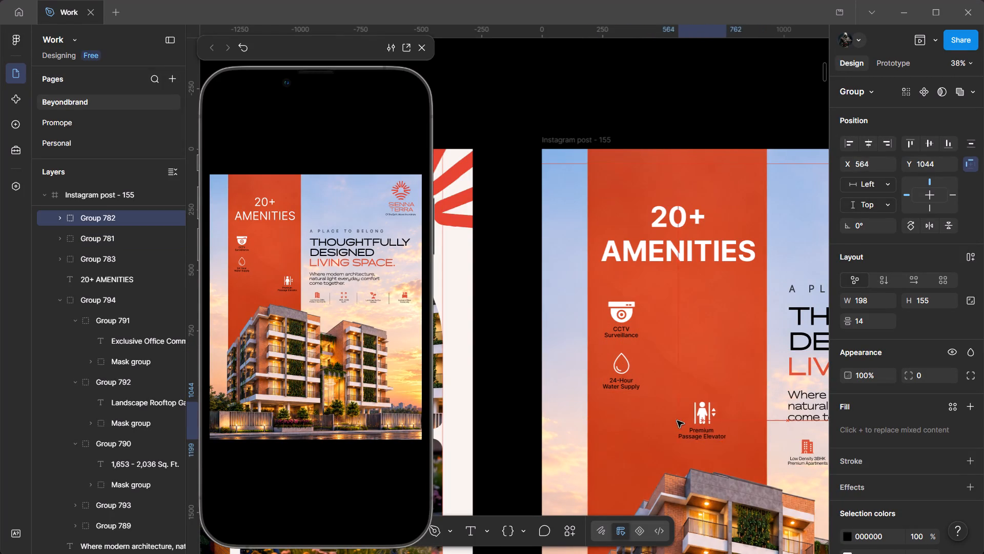
pyautogui.moveTo(677, 421); pyautogui.dragTo(626, 426)
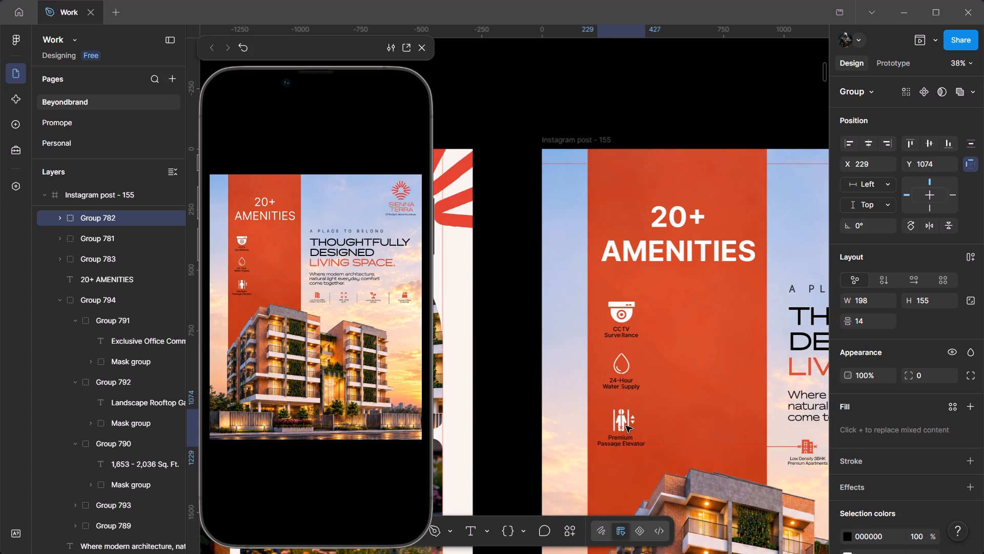
pyautogui.moveTo(626, 426); pyautogui.dragTo(626, 425)
# Move the three amenity labels from below their icons to the right of them, with the CCTV Surveillance label at about X 460, Y 648.
pyautogui.tripleClick(626, 333)
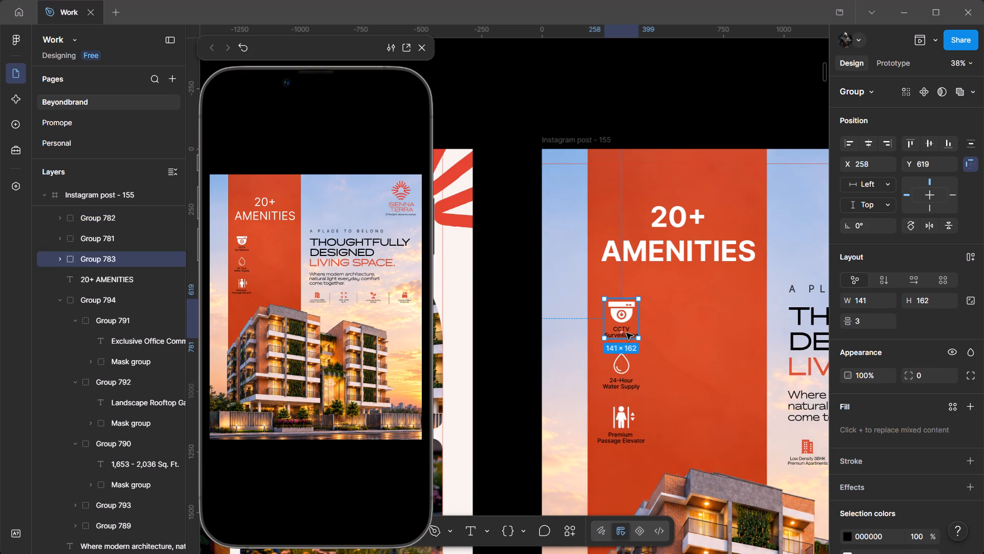
pyautogui.moveTo(626, 333); pyautogui.dragTo(682, 324)
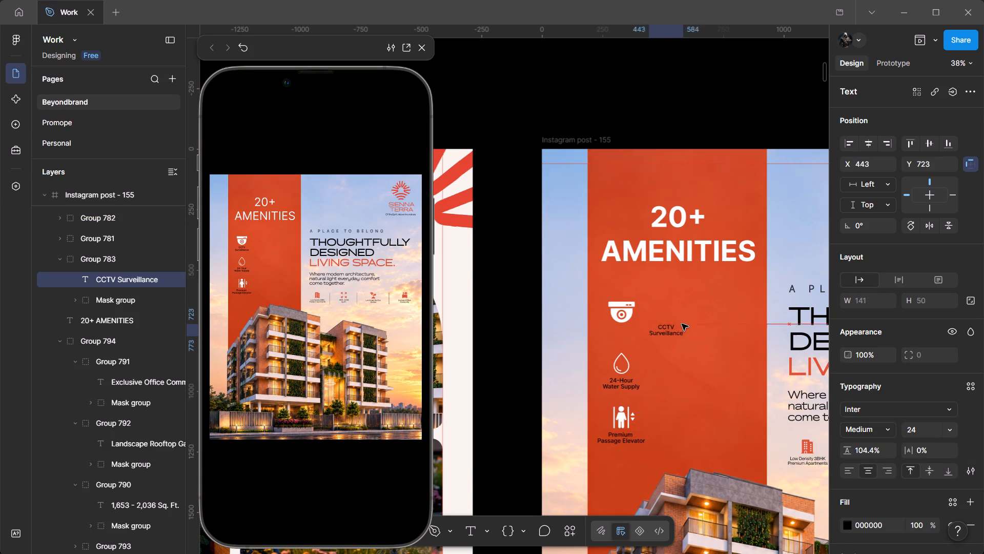
pyautogui.moveTo(682, 324); pyautogui.dragTo(678, 313)
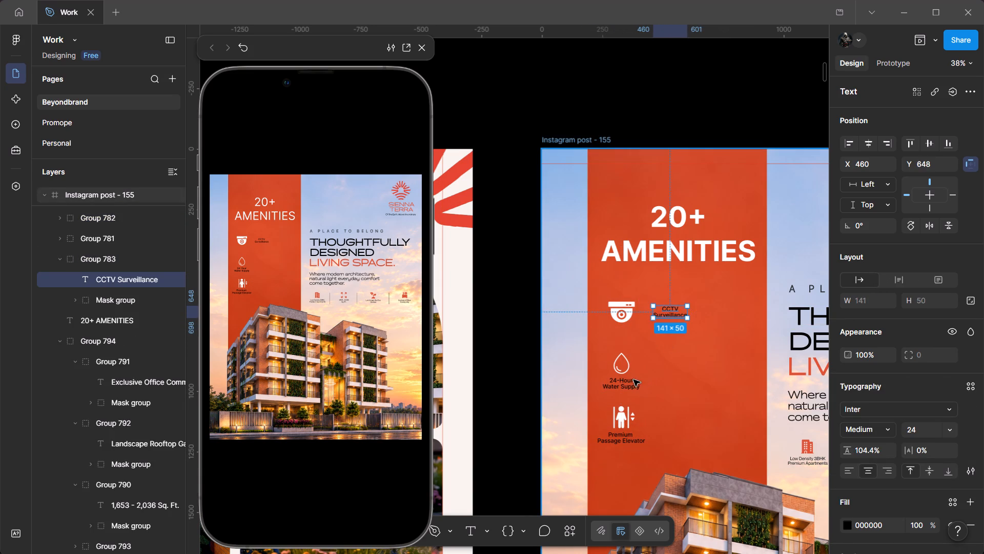
pyautogui.doubleClick(623, 386)
pyautogui.moveTo(626, 386); pyautogui.dragTo(676, 368)
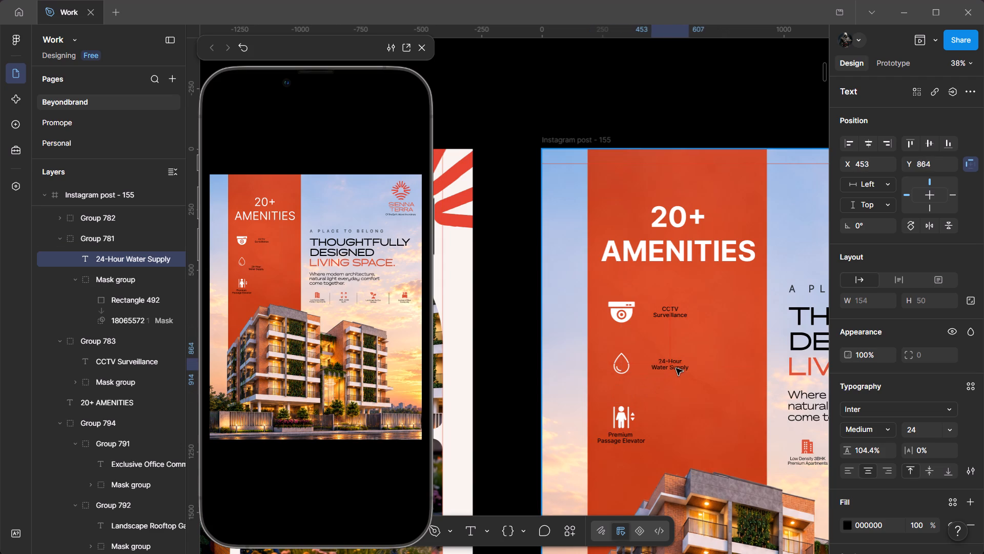
pyautogui.moveTo(676, 368); pyautogui.dragTo(676, 369)
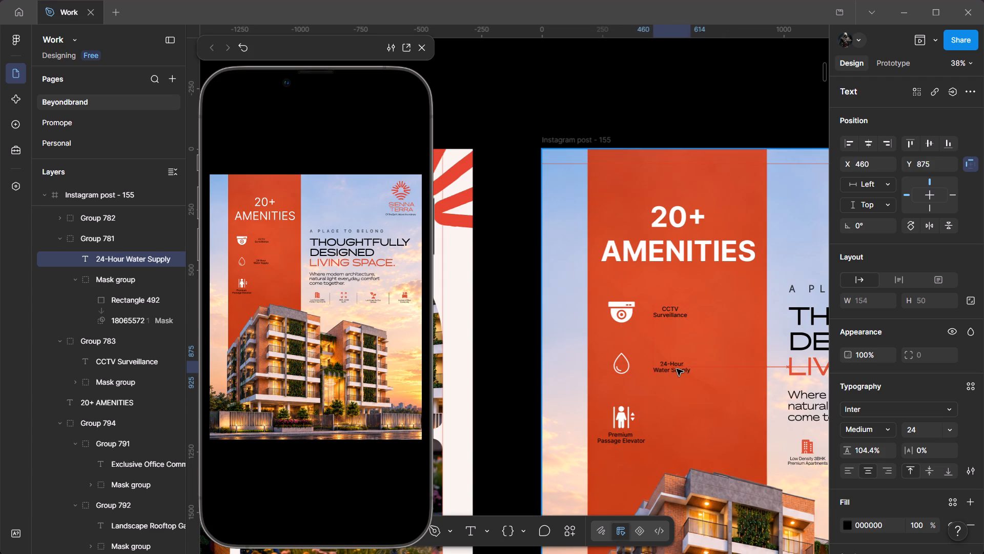
pyautogui.moveTo(676, 369); pyautogui.dragTo(675, 368)
pyautogui.doubleClick(619, 440)
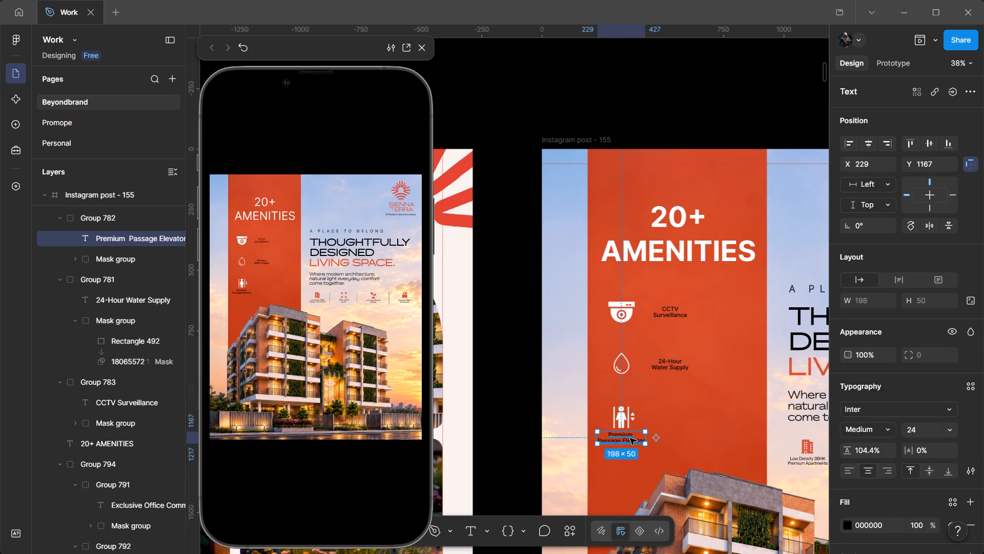
pyautogui.moveTo(631, 437); pyautogui.dragTo(682, 417)
# Select the CCTV camera icon inside the CCTV Surveillance item.
pyautogui.keyDown('ctrl'); pyautogui.scroll(2, 658, 303); pyautogui.keyUp('ctrl')
pyautogui.doubleClick(622, 315)
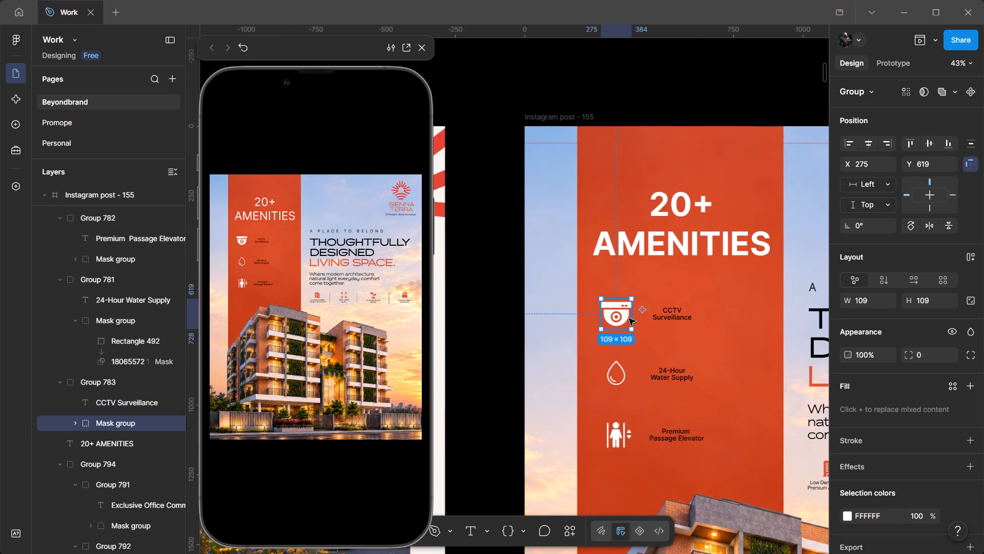
# Set the CCTV Surveillance label to font size 36 and move it beside its icon, at about X 490, Y 641.
pyautogui.click(670, 318)
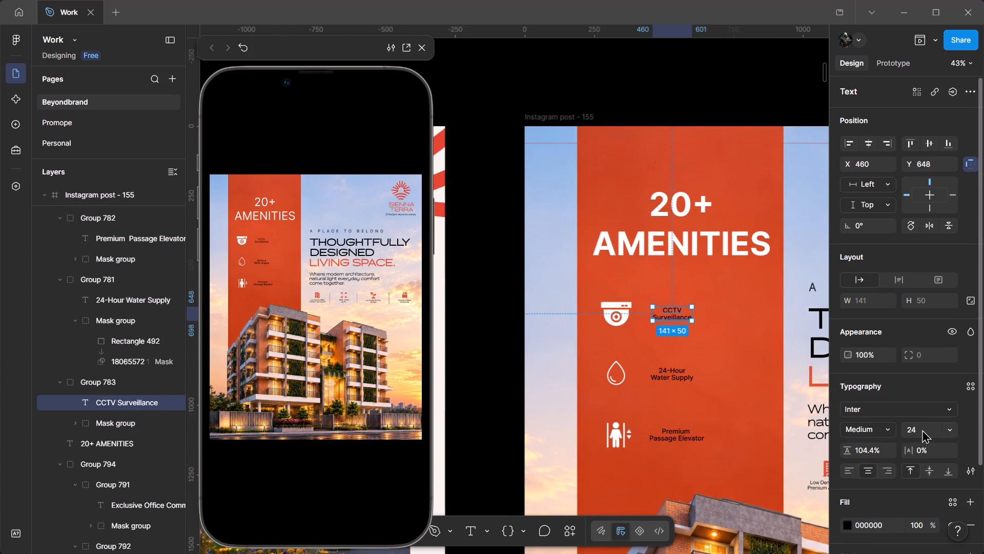
pyautogui.click(946, 428)
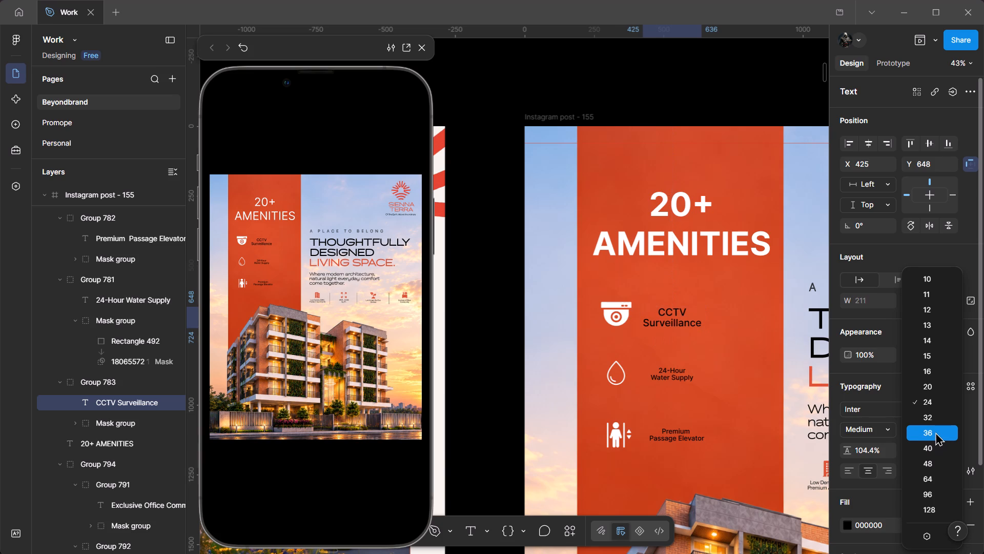
pyautogui.click(935, 432)
pyautogui.moveTo(678, 322); pyautogui.dragTo(695, 317)
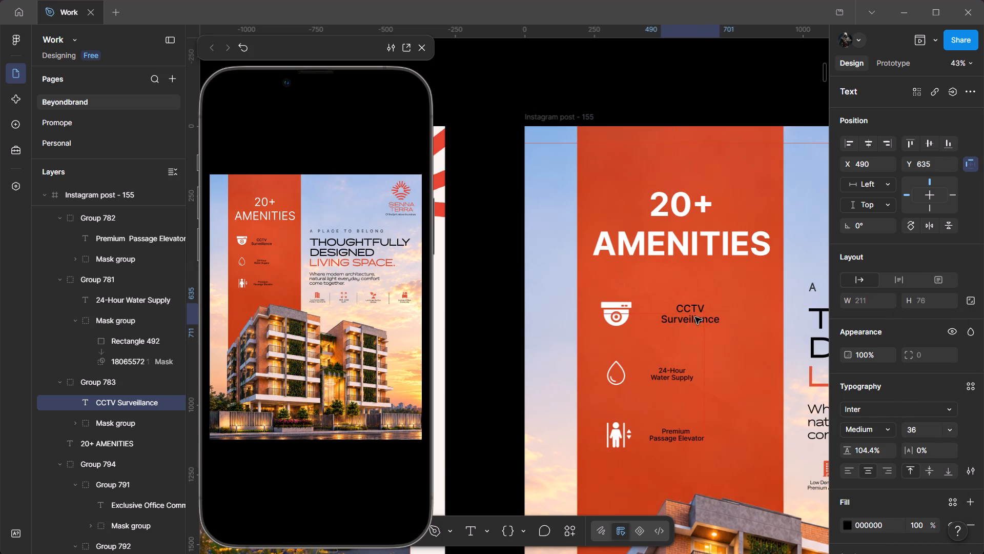
pyautogui.moveTo(695, 317); pyautogui.dragTo(694, 320)
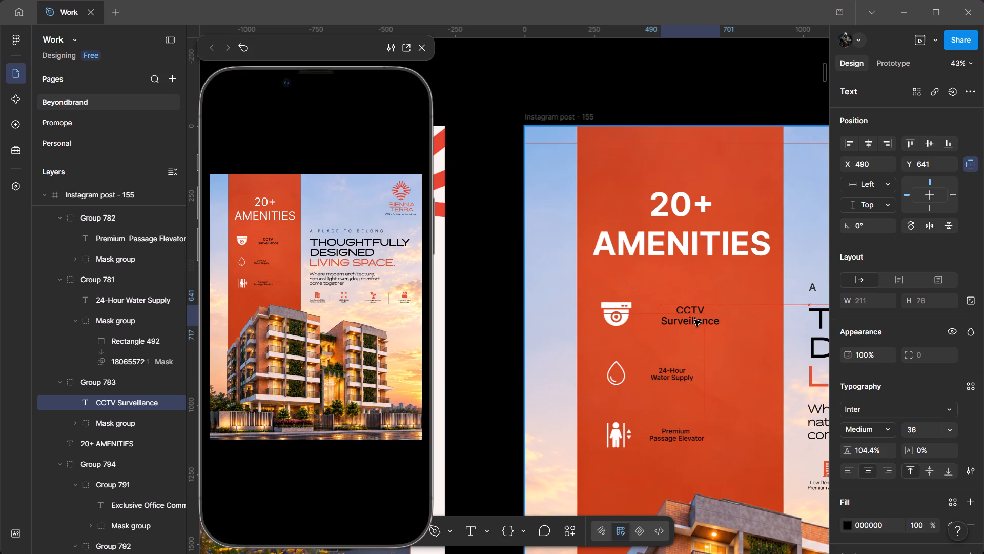
pyautogui.moveTo(694, 320); pyautogui.dragTo(694, 318)
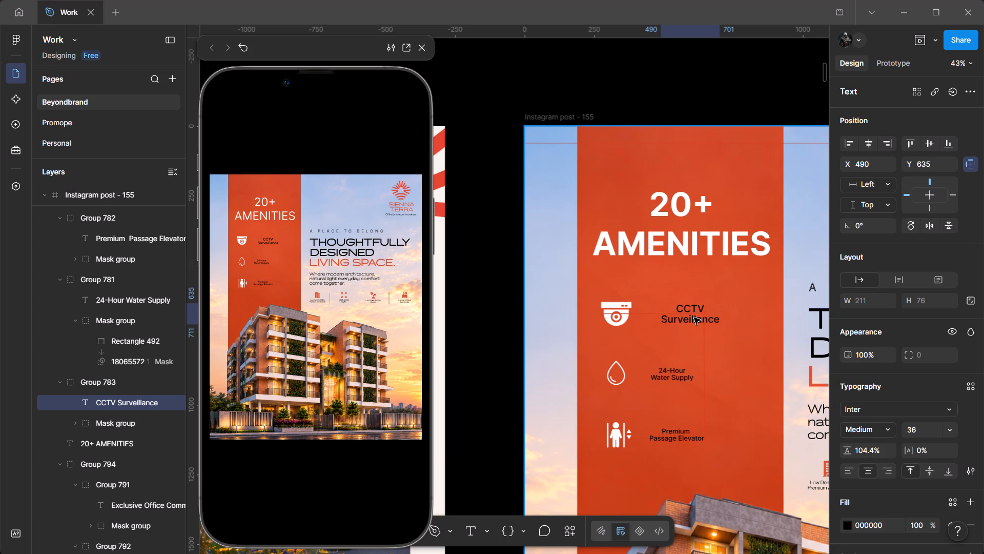
pyautogui.moveTo(694, 318); pyautogui.dragTo(694, 320)
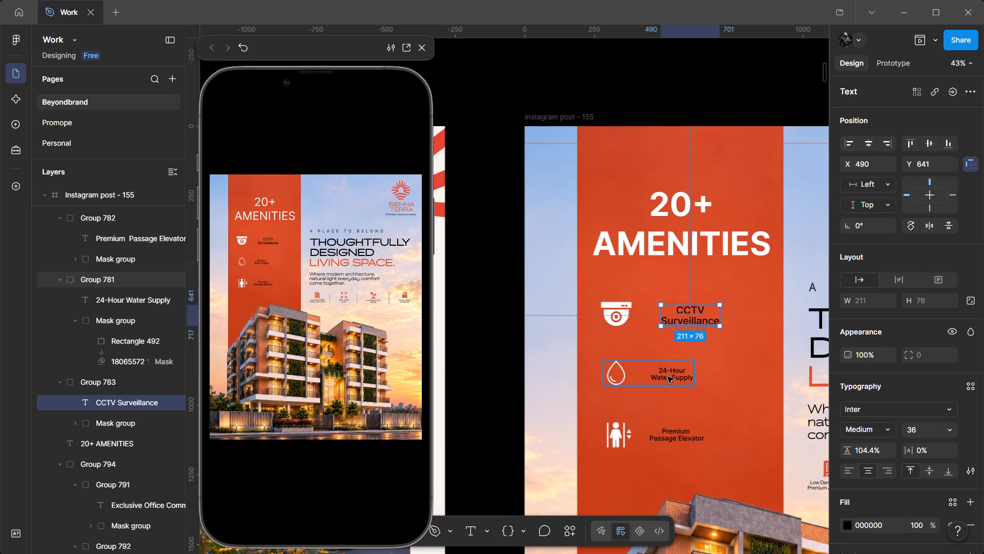
# Set the 24-Hour Water Supply and Premium Passage Elevator labels to font size 36.
pyautogui.click(667, 377)
pyautogui.doubleClick(689, 317)
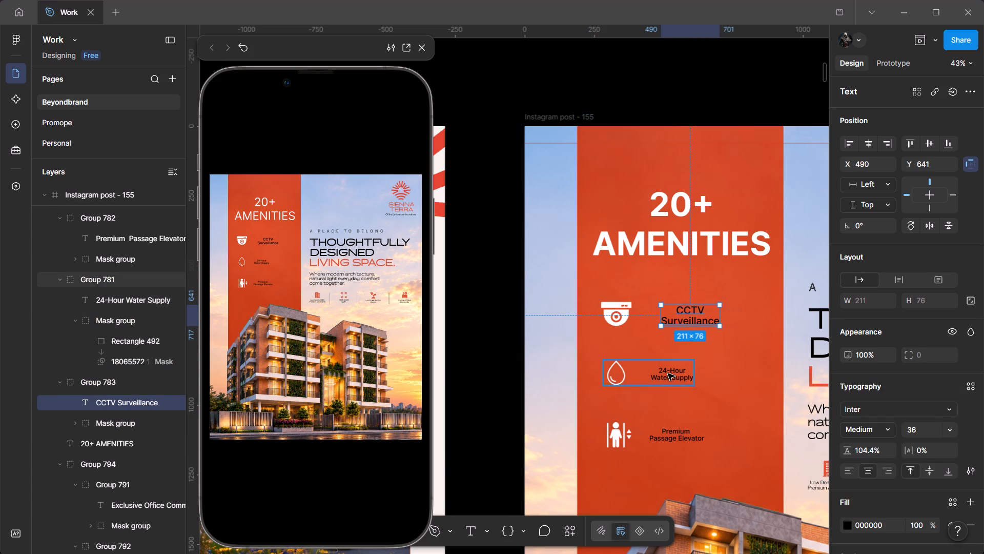
pyautogui.doubleClick(668, 373)
pyautogui.click(921, 429)
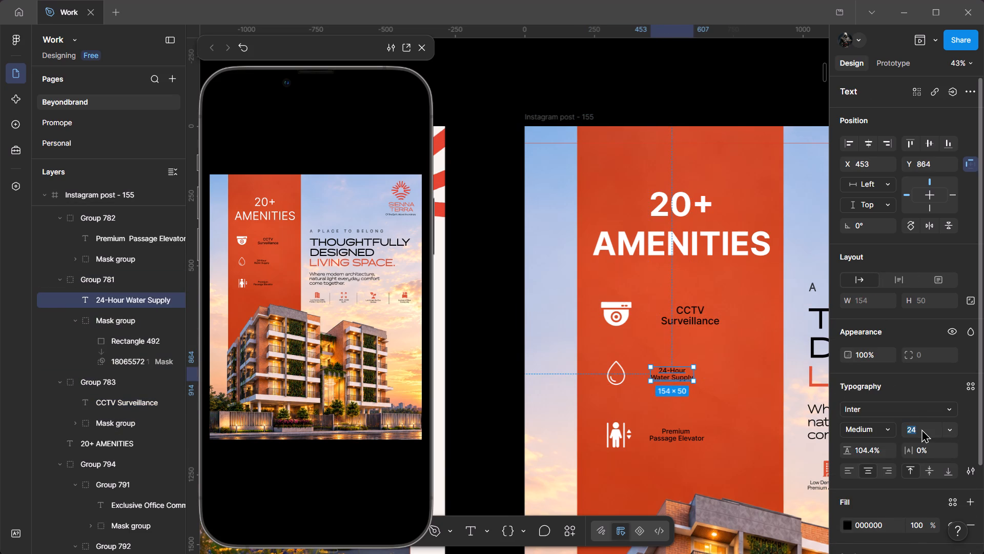
pyautogui.write('36')
pyautogui.press('Return')
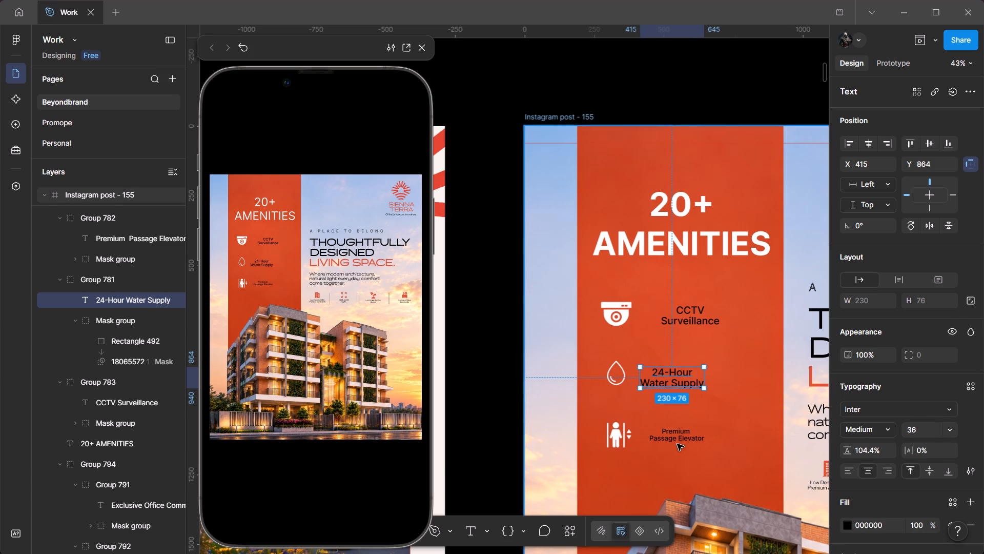
pyautogui.tripleClick(678, 441)
pyautogui.click(921, 436)
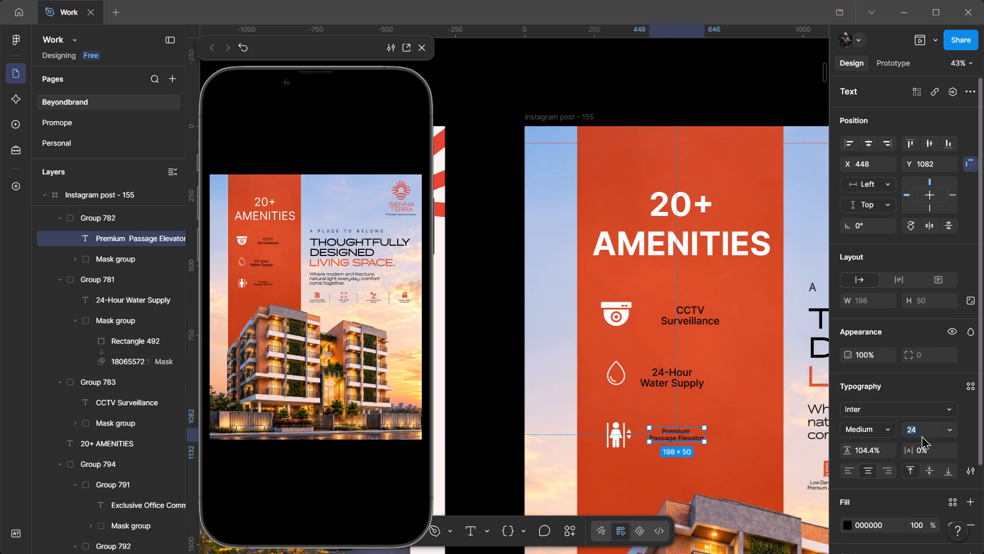
pyautogui.write('36')
pyautogui.press('Return')
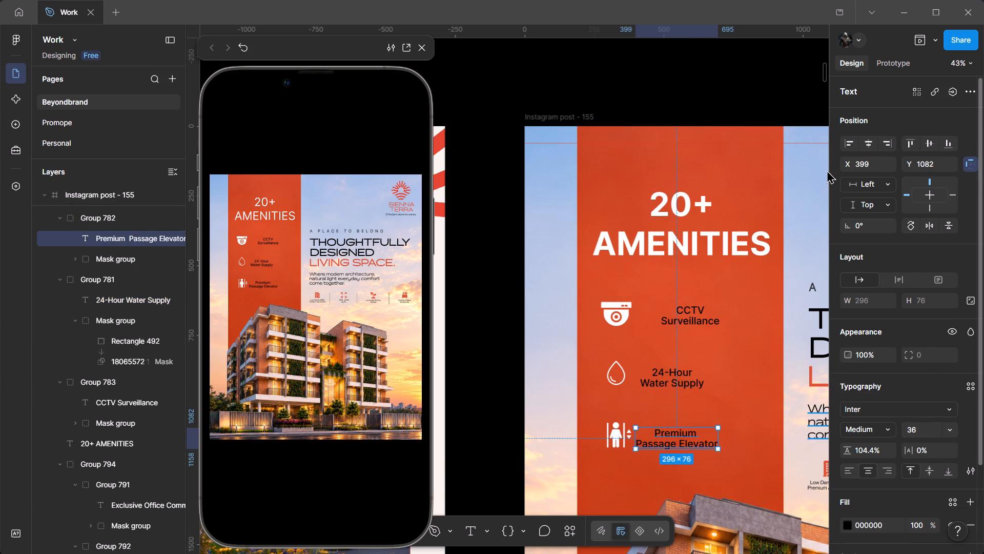
# Recolour all three amenity labels to white, FFFFFF.
pyautogui.doubleClick(687, 312)
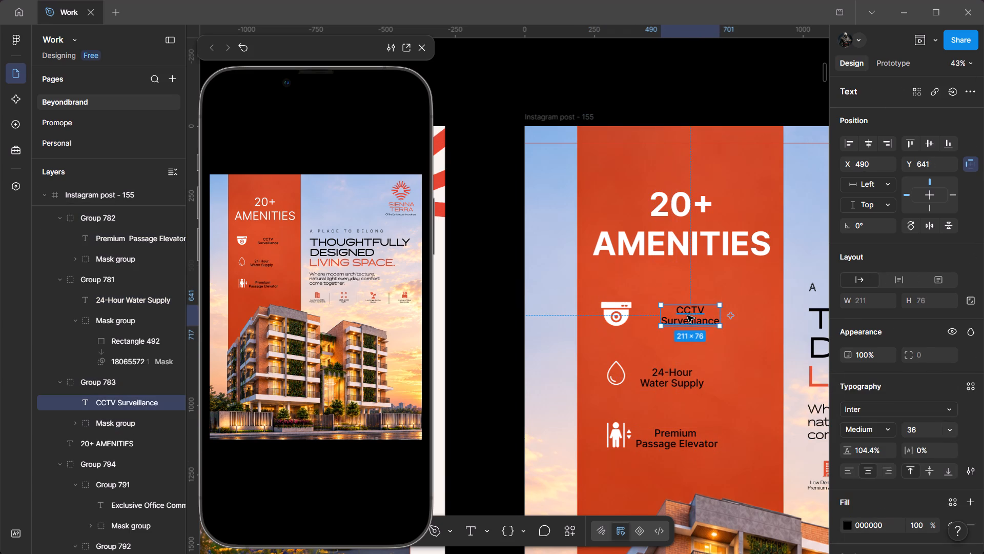
pyautogui.keyDown('shift'); pyautogui.doubleClick(675, 375); pyautogui.keyUp('shift')
pyautogui.keyDown('shift'); pyautogui.doubleClick(694, 434); pyautogui.keyUp('shift')
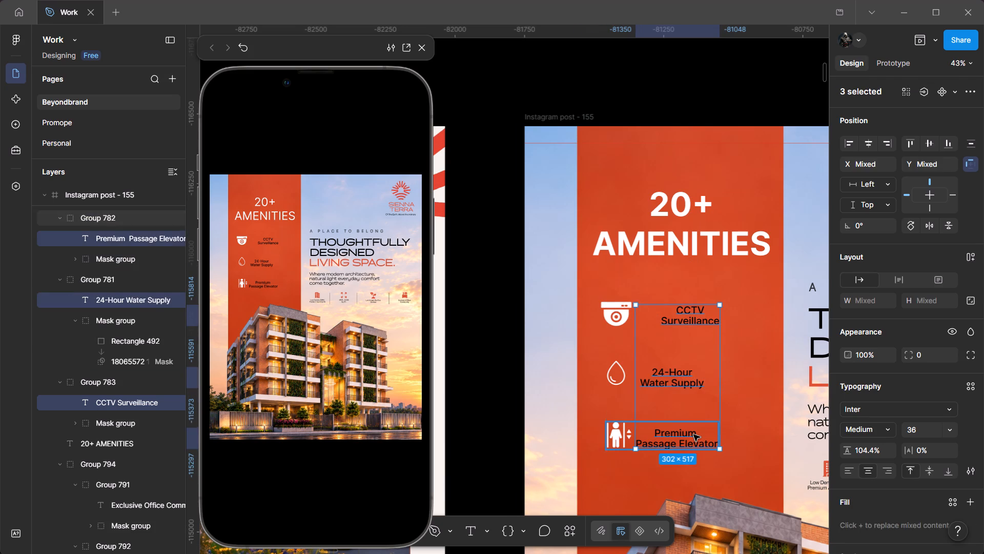
pyautogui.click(849, 525)
pyautogui.moveTo(746, 351); pyautogui.dragTo(564, 124)
pyautogui.click(546, 238)
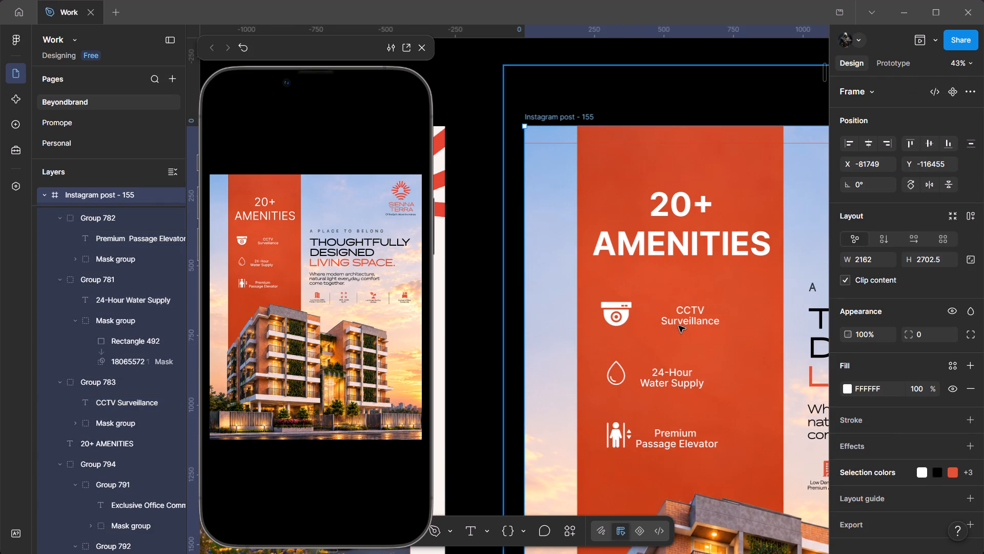
# Nudge the CCTV Surveillance label to about X 489, Y 635 and centre the 24-Hour Water Supply label beneath it.
pyautogui.doubleClick(687, 318)
pyautogui.click(691, 319)
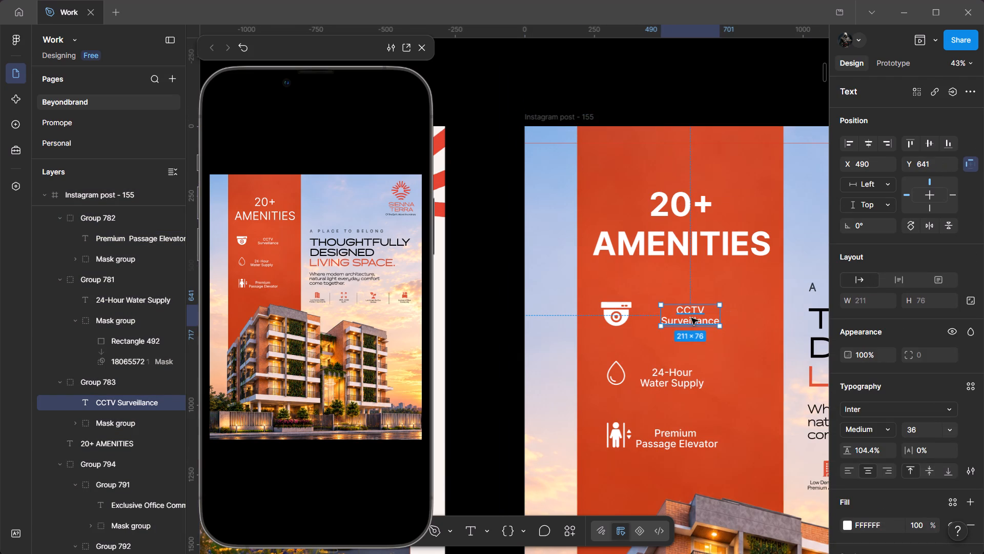
pyautogui.click(692, 318)
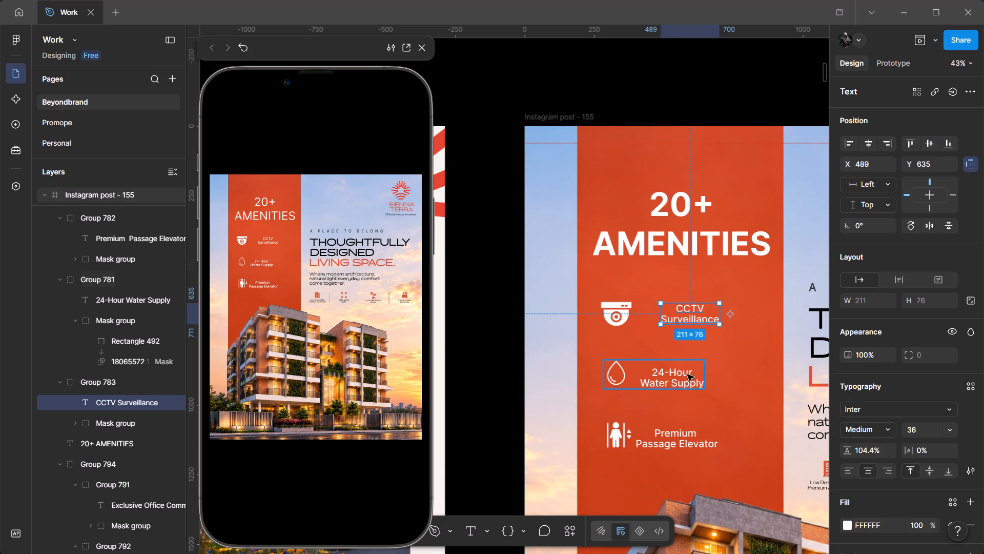
pyautogui.doubleClick(673, 378)
pyautogui.moveTo(681, 381); pyautogui.dragTo(698, 377)
# Move the Premium Passage Elevator label clear of its icon, to about X 472, Y 1061.
pyautogui.doubleClick(669, 431)
pyautogui.moveTo(674, 438); pyautogui.dragTo(689, 431)
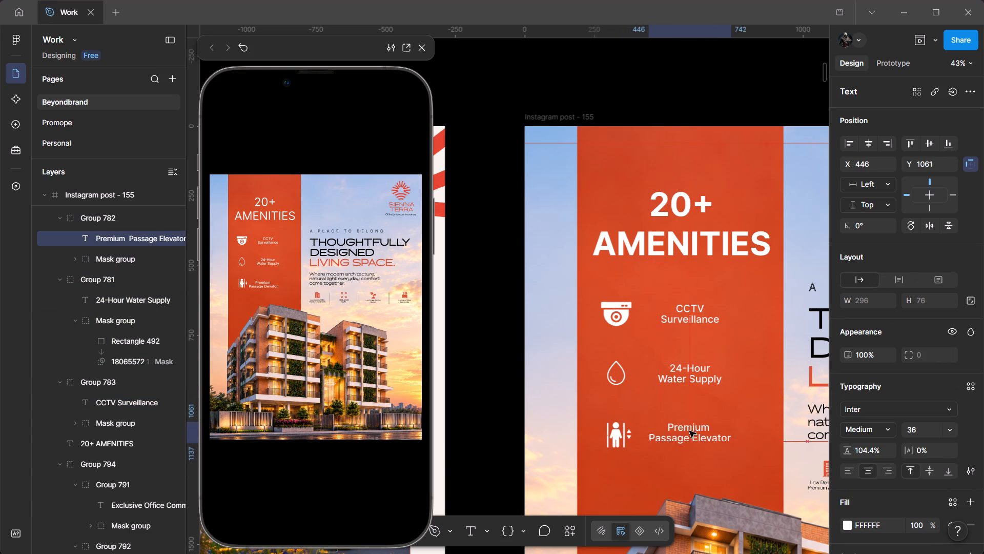
pyautogui.moveTo(689, 431); pyautogui.dragTo(691, 429)
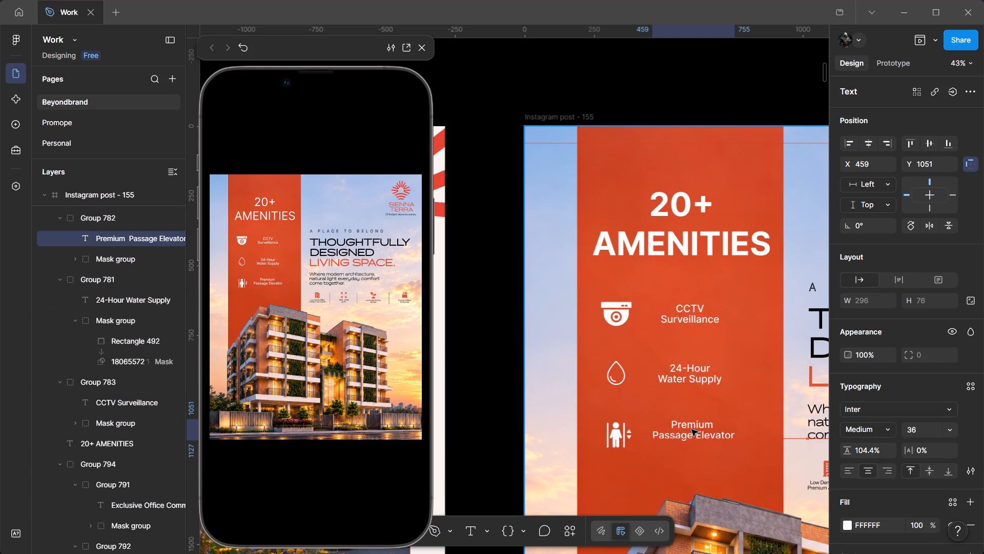
pyautogui.moveTo(691, 429); pyautogui.dragTo(692, 432)
# Set all three amenity labels to font size 48.
pyautogui.doubleClick(685, 371)
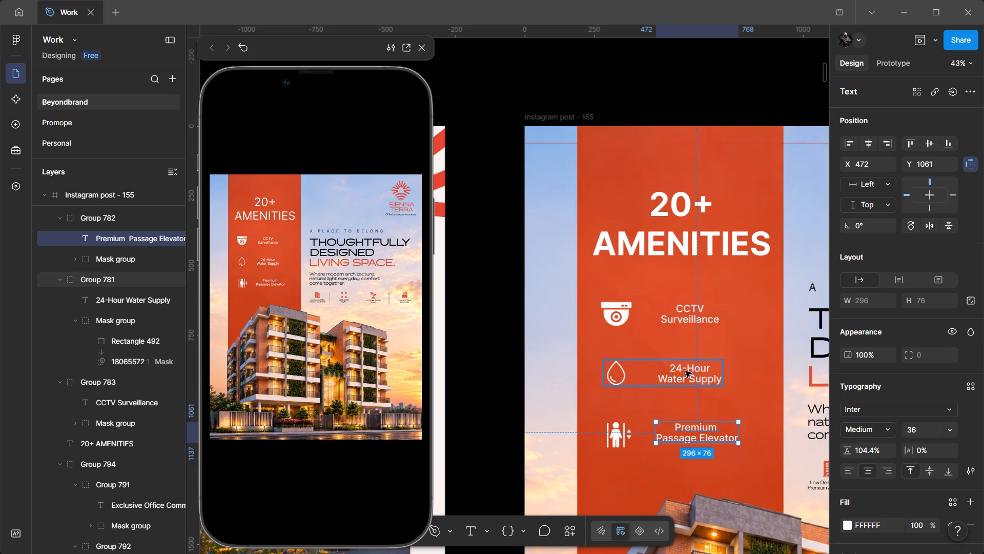
pyautogui.keyDown('shift'); pyautogui.doubleClick(693, 435); pyautogui.keyUp('shift')
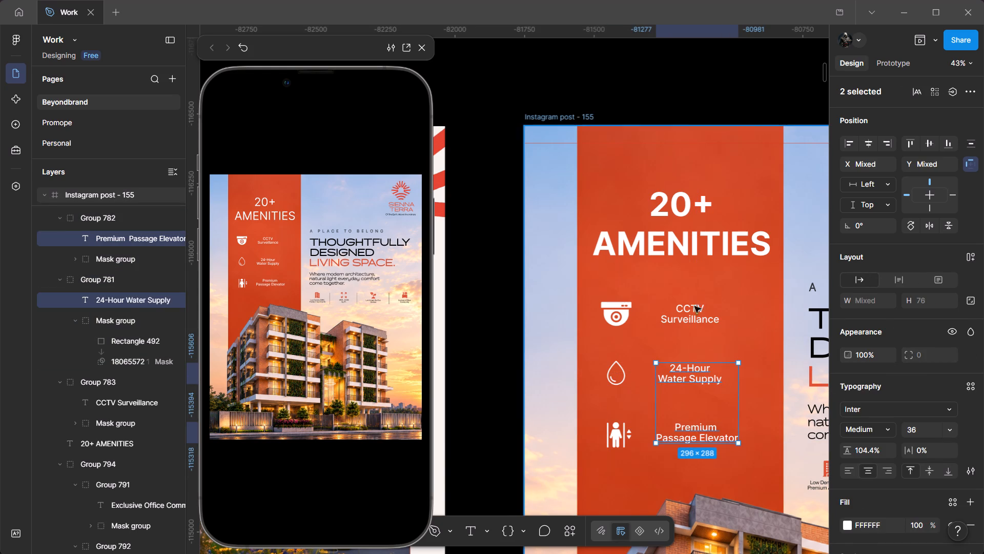
pyautogui.keyDown('shift'); pyautogui.doubleClick(695, 310); pyautogui.keyUp('shift')
pyautogui.click(952, 429)
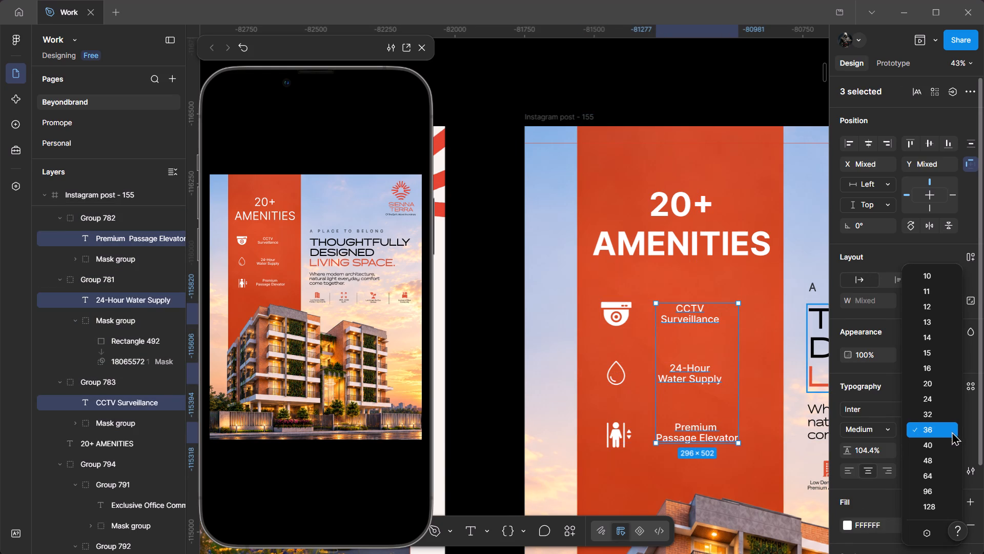
pyautogui.click(936, 459)
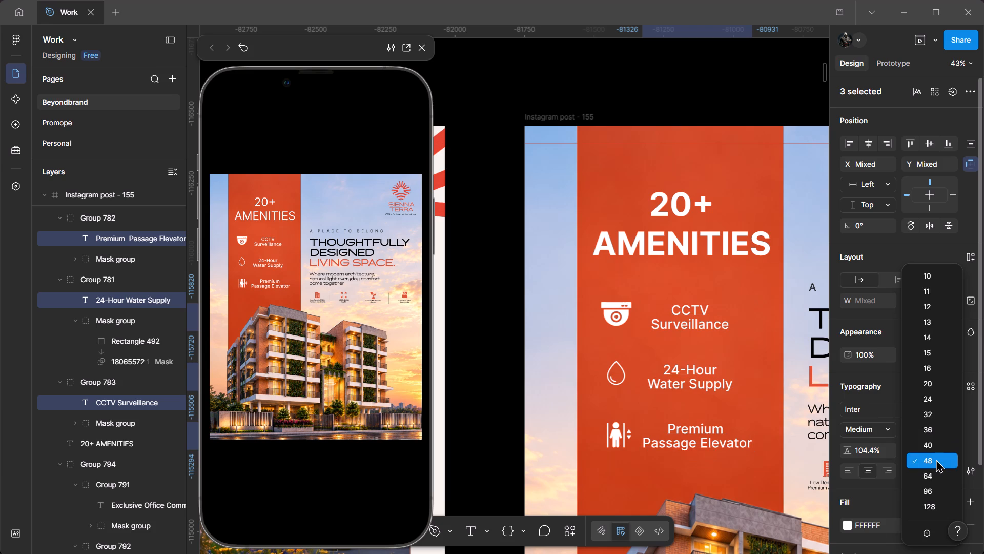
# Move the CCTV Surveillance label to about X 491, Y 623, beside the camera icon.
pyautogui.doubleClick(702, 322)
pyautogui.click(723, 349)
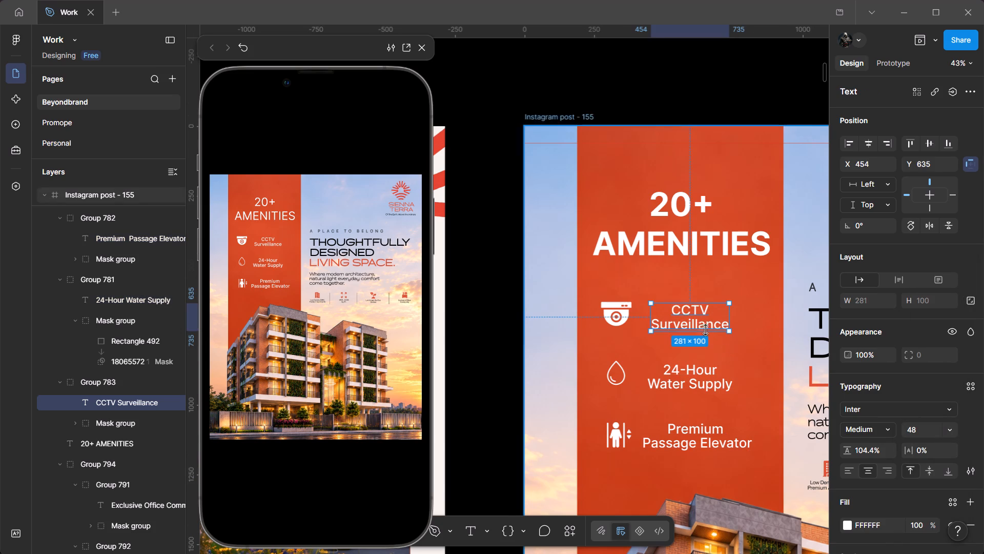
pyautogui.moveTo(700, 325); pyautogui.dragTo(708, 320)
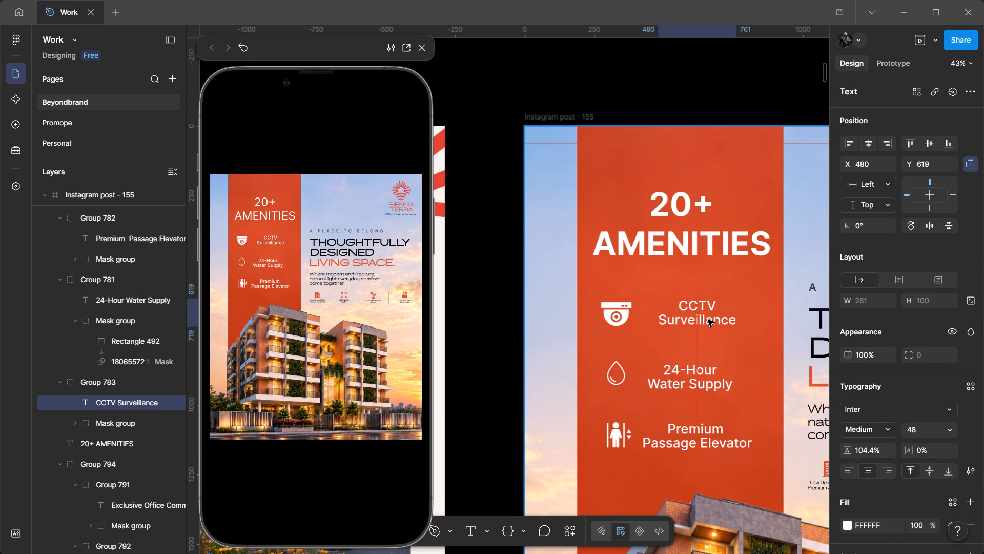
pyautogui.moveTo(708, 320); pyautogui.dragTo(709, 321)
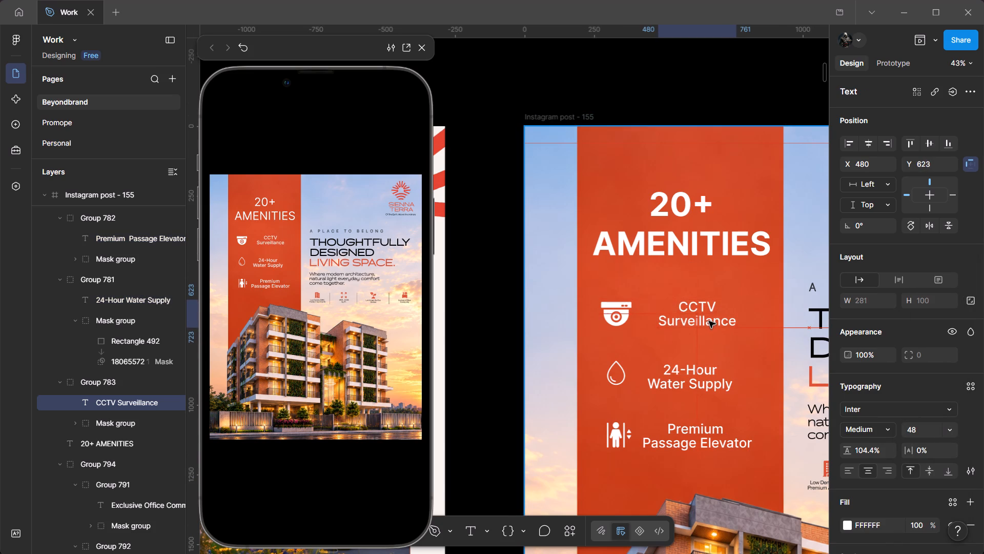
pyautogui.moveTo(709, 321); pyautogui.dragTo(714, 321)
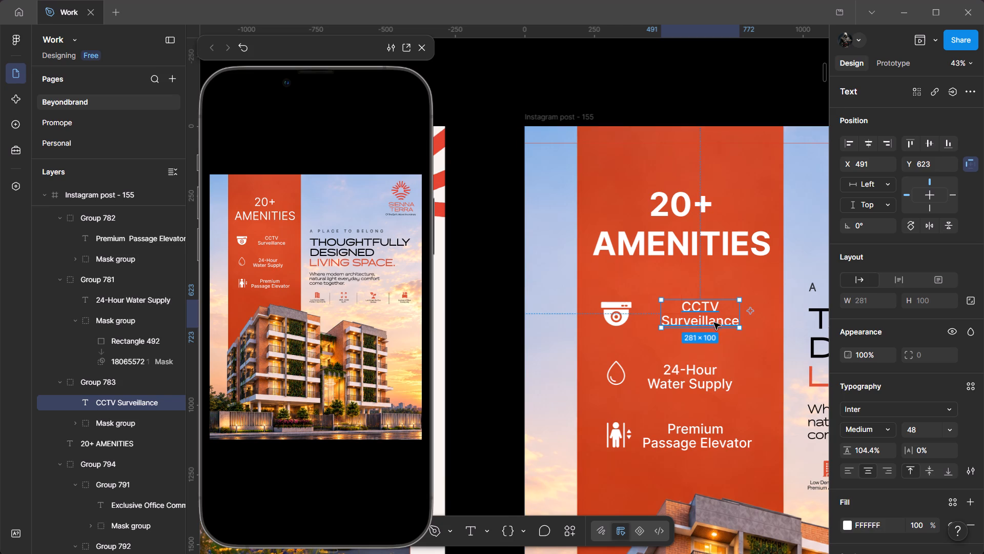
# Move the 24-Hour Water Supply label to about X 491, Y 843, lining it up under the CCTV Surveillance label.
pyautogui.doubleClick(701, 375)
pyautogui.moveTo(701, 379); pyautogui.dragTo(713, 378)
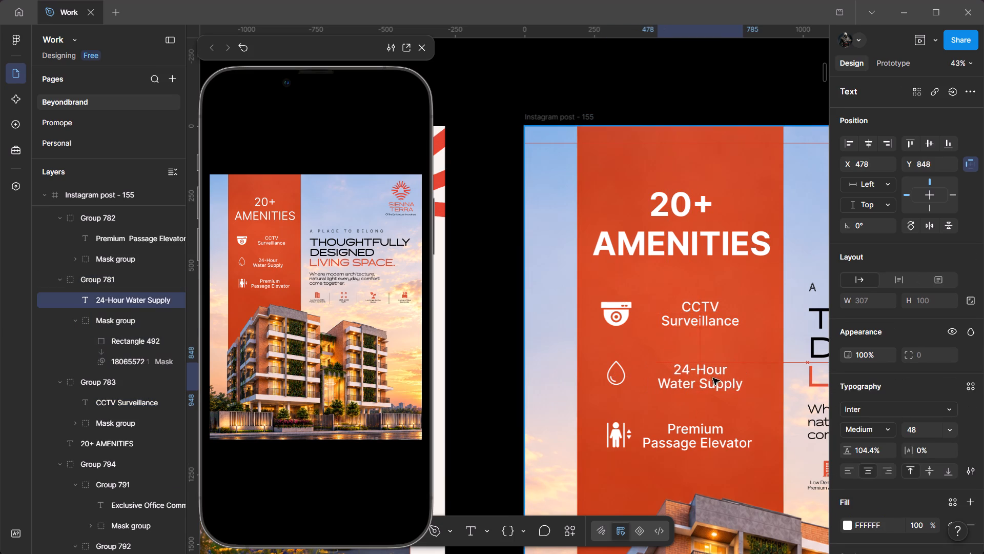
pyautogui.moveTo(713, 378); pyautogui.dragTo(714, 376)
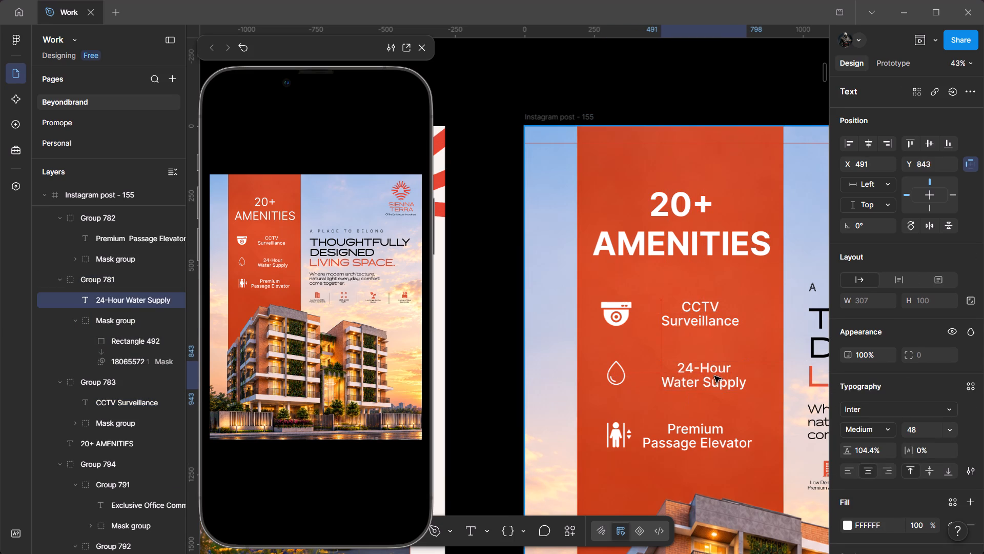
pyautogui.moveTo(714, 376); pyautogui.dragTo(714, 377)
# Reposition the Premium Passage Elevator label beside its icon at about X 467, Y 1057.
pyautogui.doubleClick(693, 438)
pyautogui.moveTo(710, 439); pyautogui.dragTo(723, 439)
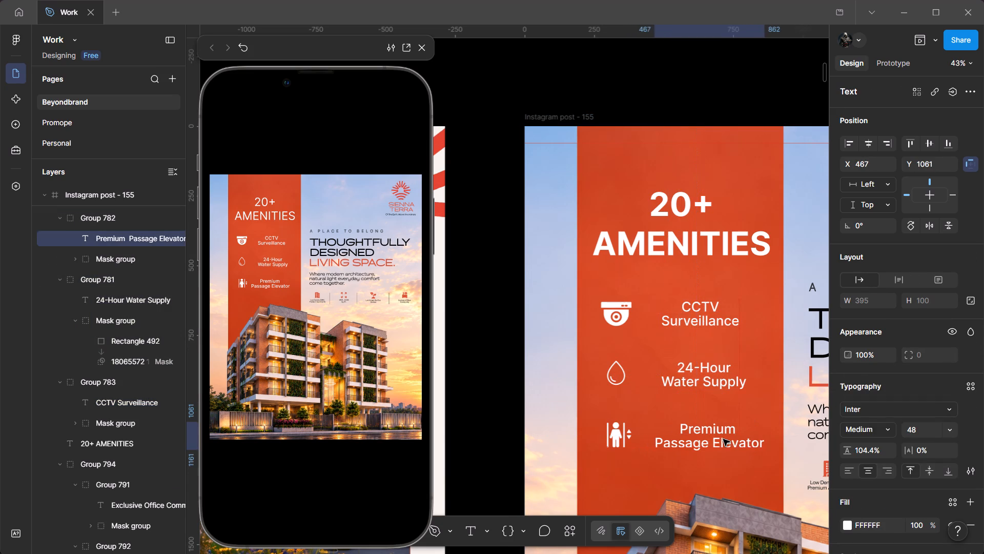
pyautogui.moveTo(723, 439); pyautogui.dragTo(726, 438)
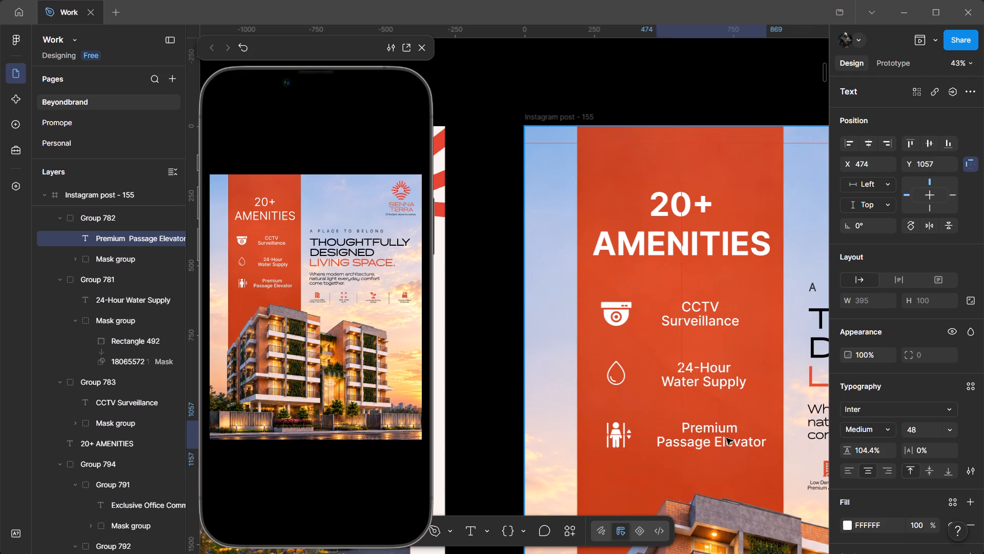
pyautogui.moveTo(726, 438); pyautogui.dragTo(729, 438)
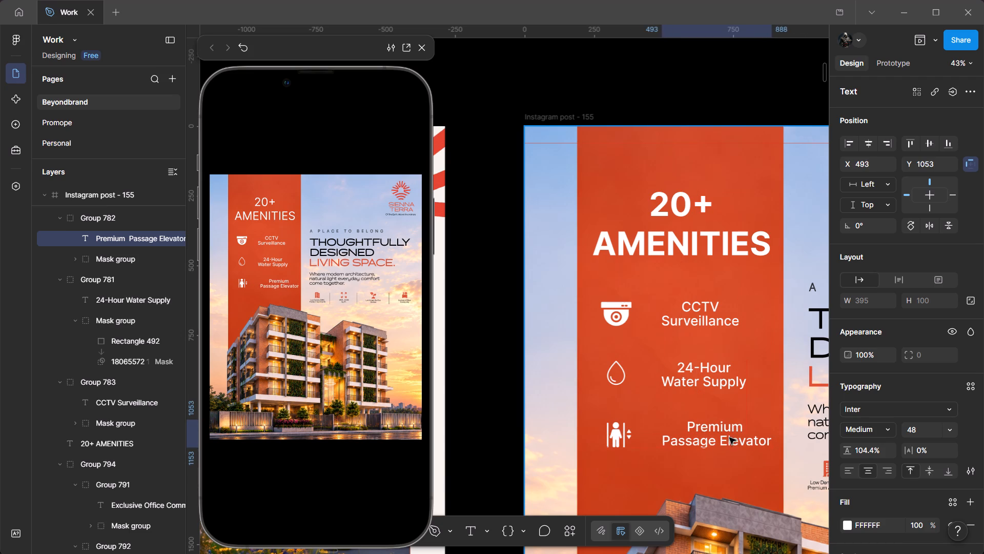
pyautogui.moveTo(729, 438); pyautogui.dragTo(727, 434)
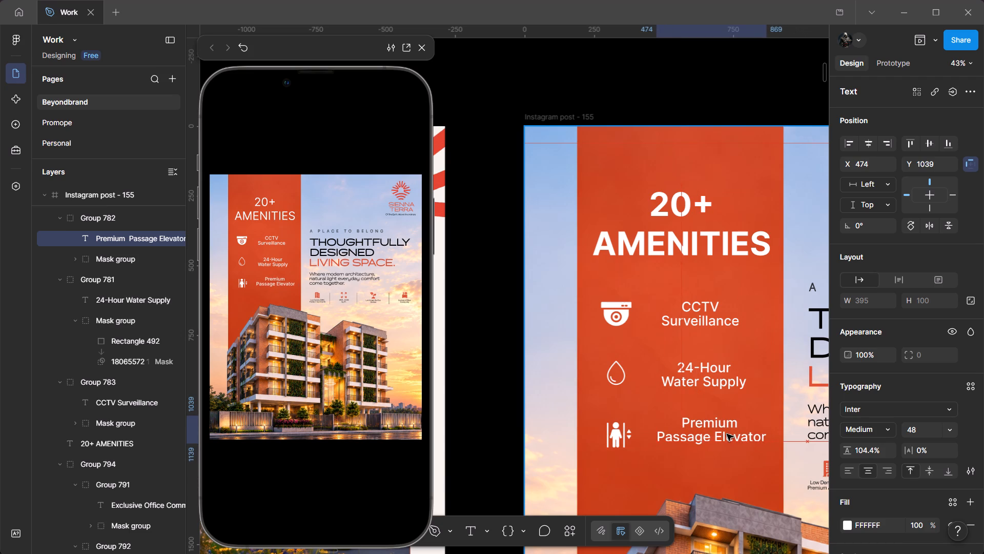
pyautogui.moveTo(727, 434); pyautogui.dragTo(727, 437)
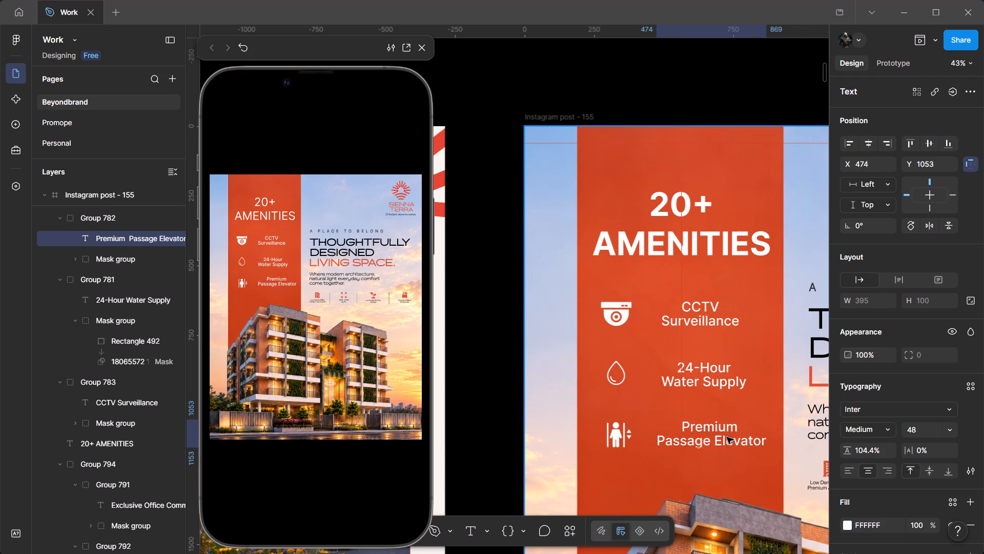
pyautogui.moveTo(727, 437); pyautogui.dragTo(726, 439)
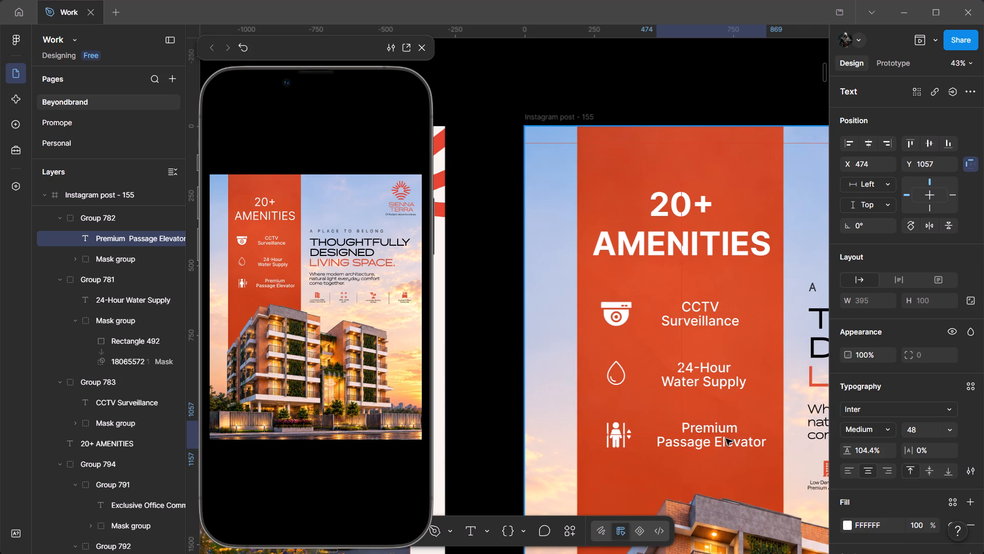
pyautogui.moveTo(726, 439); pyautogui.dragTo(721, 438)
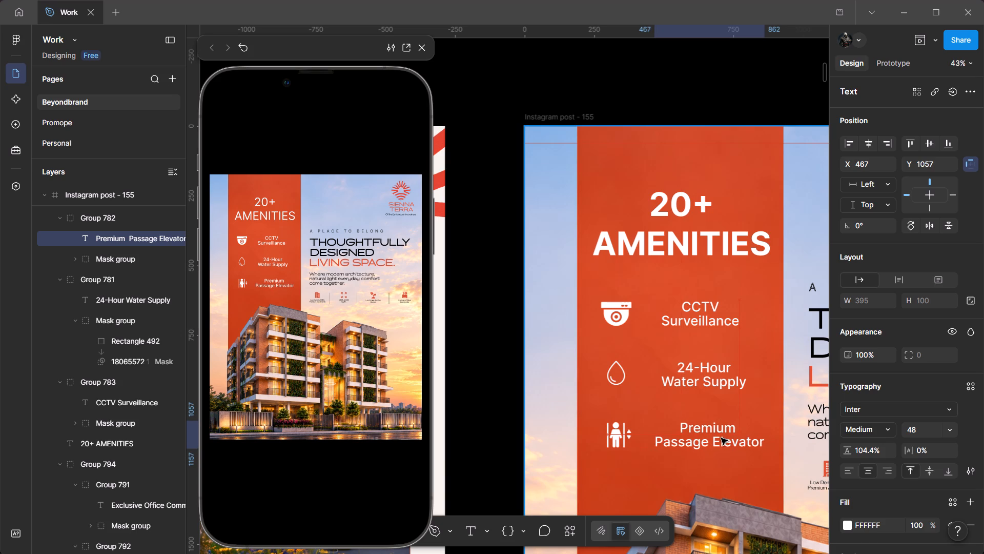
pyautogui.moveTo(721, 438); pyautogui.dragTo(721, 439)
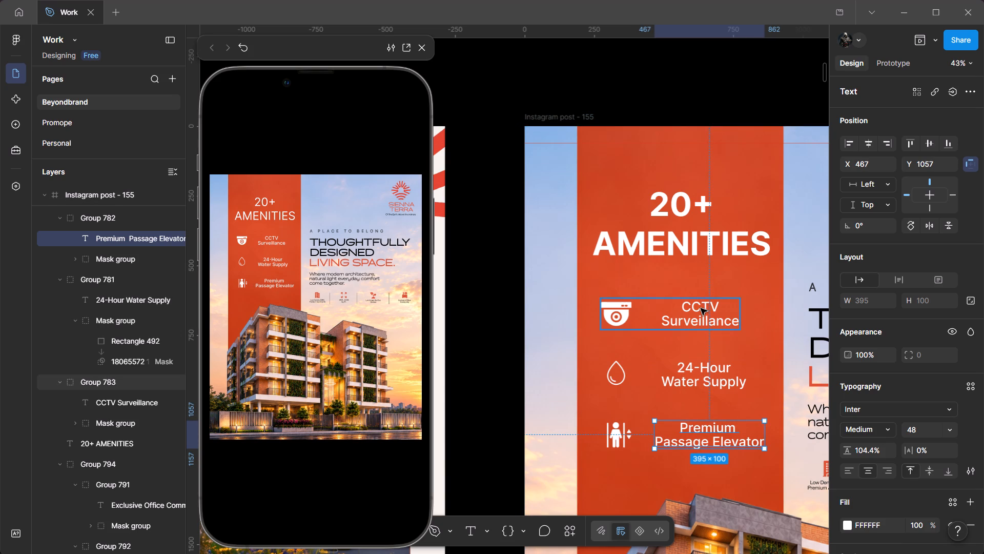
# Align the 24-Hour Water Supply group with the CCTV Surveillance group's left edge, at about X 275, Y 842.
pyautogui.keyDown('ctrl'); pyautogui.scroll(5, 705, 325); pyautogui.keyUp('ctrl')
pyautogui.click(705, 325)
pyautogui.doubleClick(700, 306)
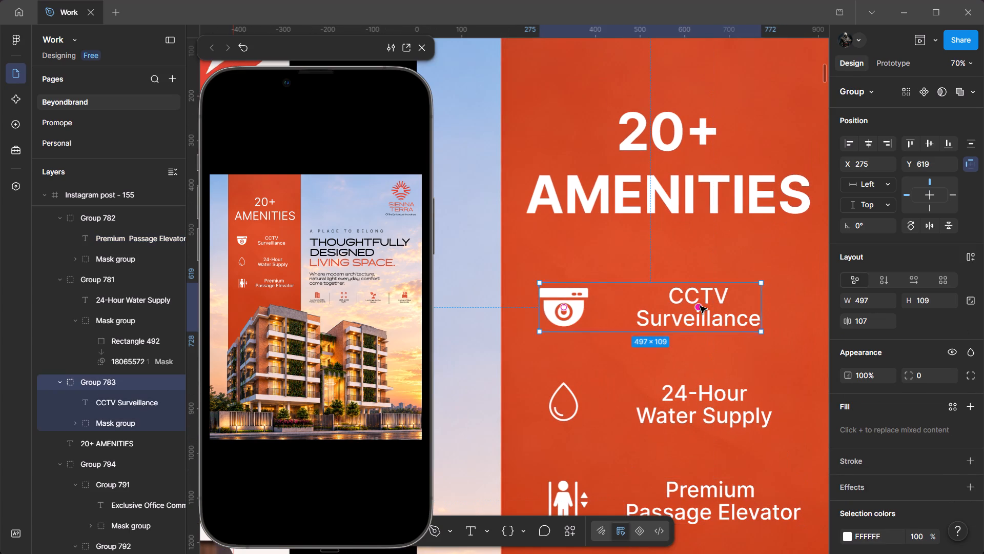
pyautogui.doubleClick(736, 351)
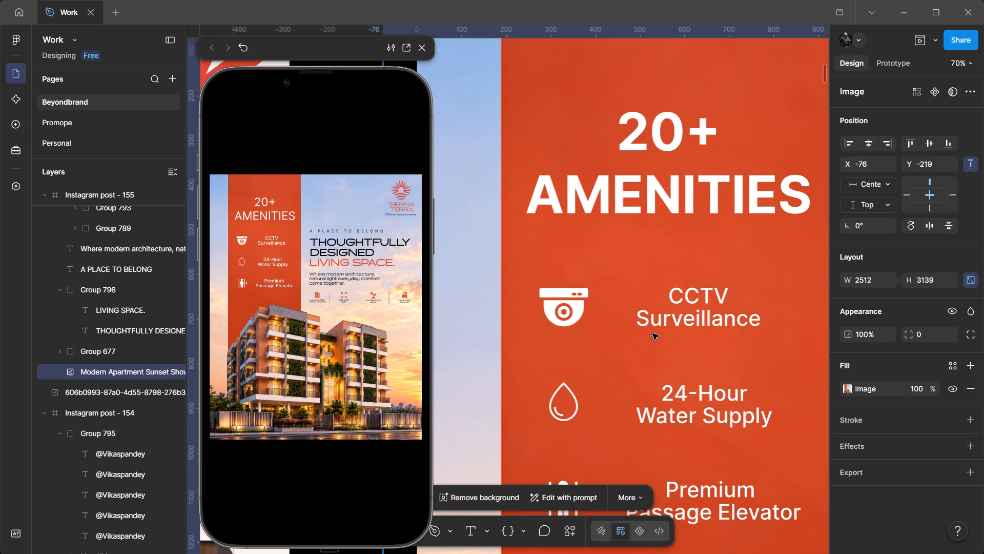
pyautogui.click(692, 313)
pyautogui.keyDown('shift'); pyautogui.click(661, 408); pyautogui.keyUp('shift')
pyautogui.keyDown('shift'); pyautogui.click(690, 501); pyautogui.keyUp('shift')
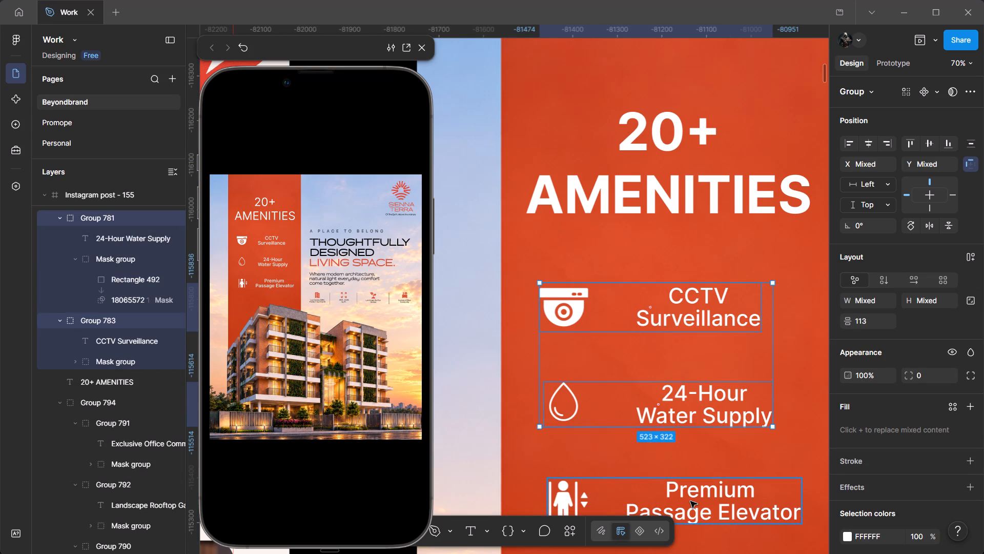
pyautogui.click(660, 417)
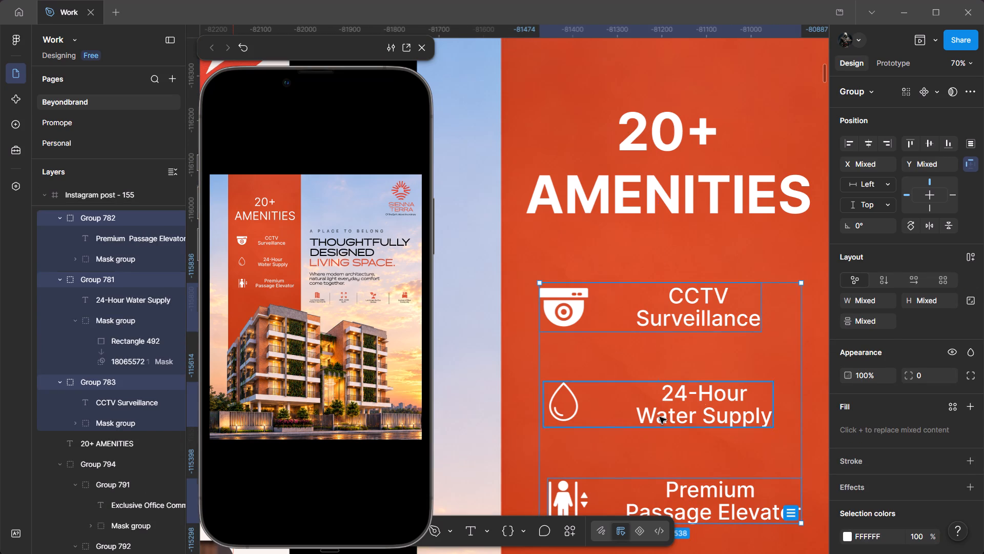
pyautogui.moveTo(695, 411); pyautogui.dragTo(690, 411)
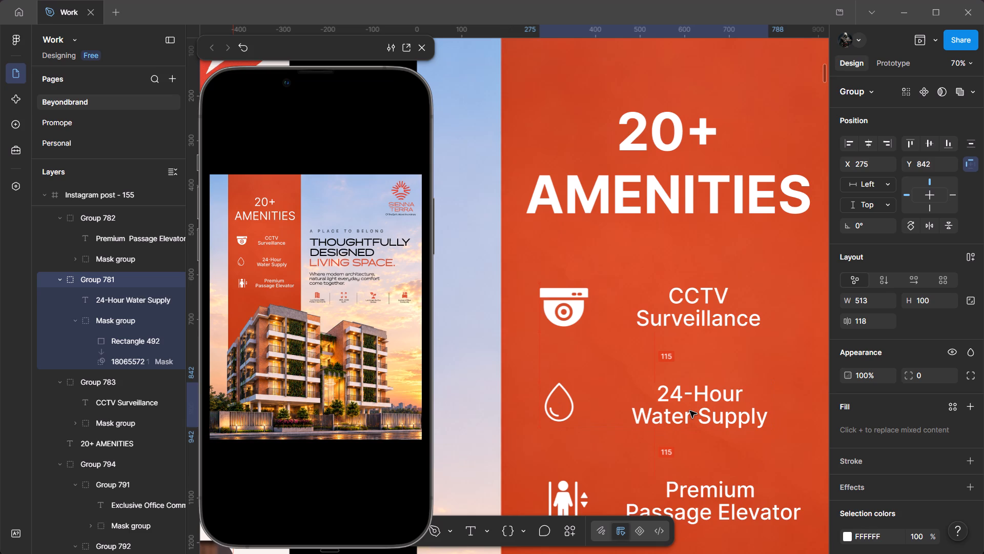
pyautogui.moveTo(690, 411); pyautogui.dragTo(689, 410)
# Shift the Premium Passage Elevator group to about X 280, Y 1056, with equal spacing between the three amenity rows.
pyautogui.click(693, 489)
pyautogui.moveTo(722, 494); pyautogui.dragTo(716, 495)
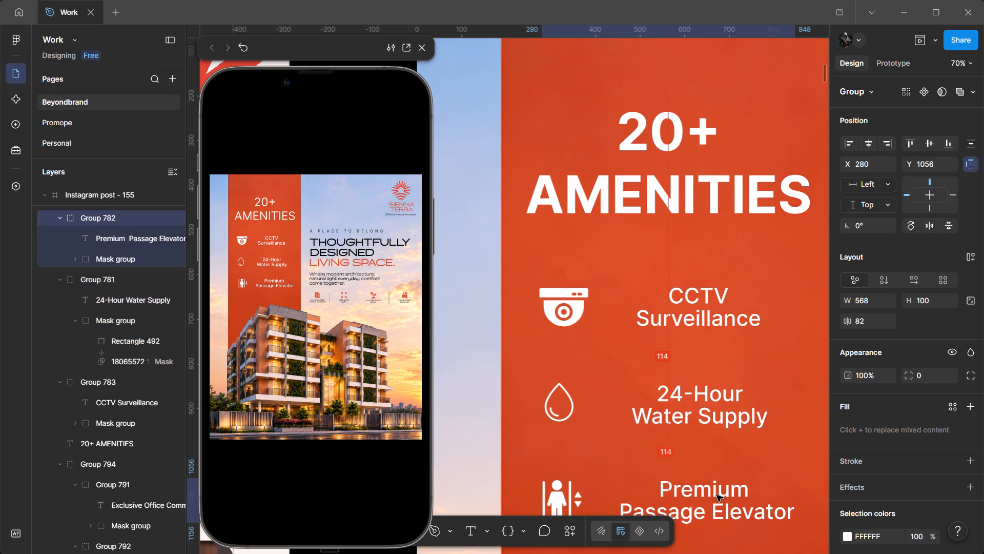
pyautogui.moveTo(716, 495); pyautogui.dragTo(716, 495)
# Tighten the vertical spacing between the three amenity groups to 68.
pyautogui.click(666, 316)
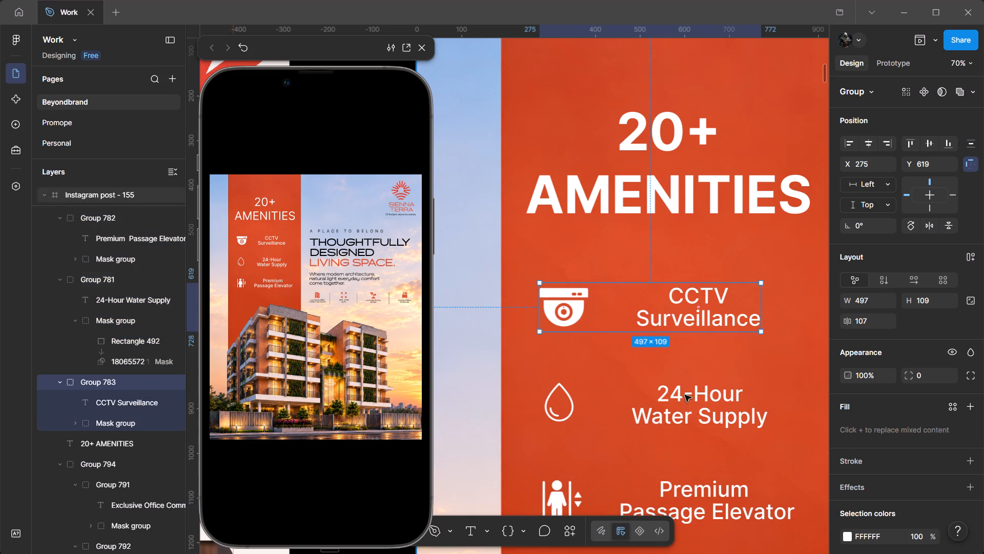
pyautogui.keyDown('shift'); pyautogui.click(687, 412); pyautogui.keyUp('shift')
pyautogui.keyDown('shift'); pyautogui.click(725, 509); pyautogui.keyUp('shift')
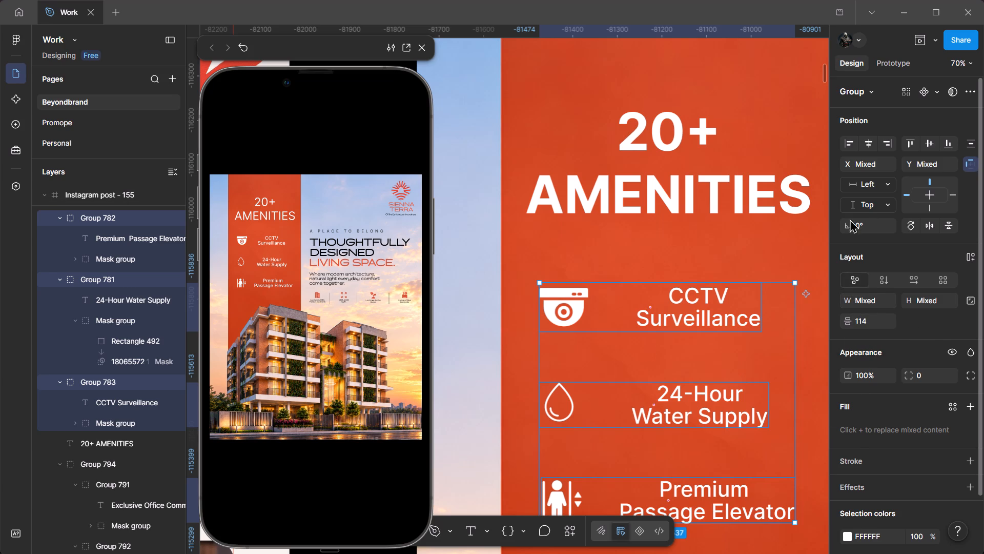
pyautogui.moveTo(650, 358); pyautogui.dragTo(650, 357)
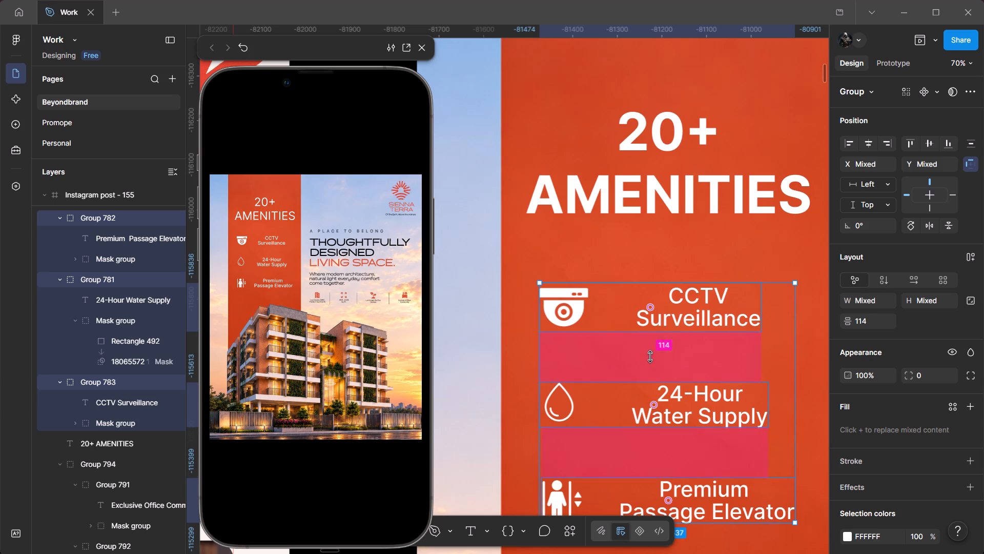
pyautogui.moveTo(650, 357); pyautogui.dragTo(650, 348)
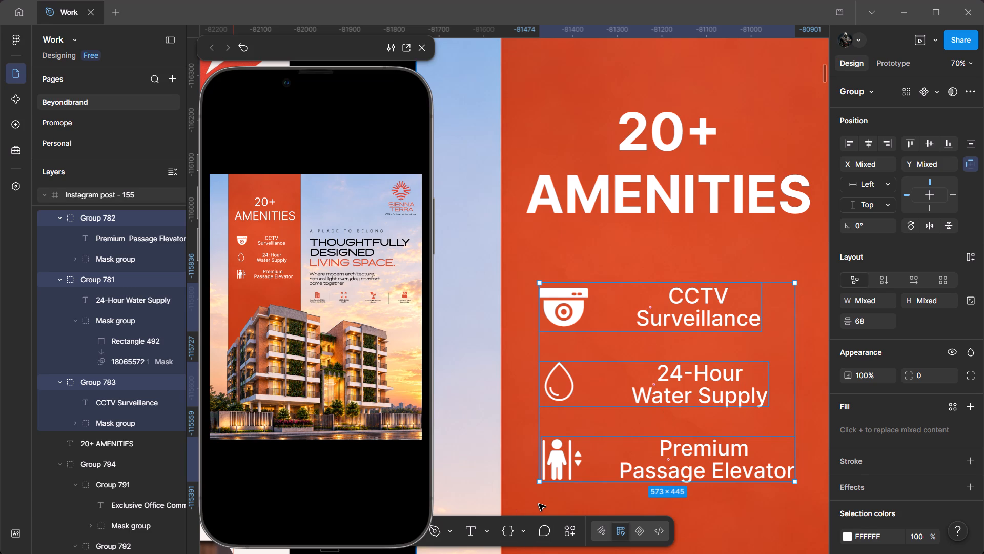
# Group the three amenity rows and move the group down to about X 278, Y 688.
pyautogui.hotkey('ctrl', 'g')
pyautogui.moveTo(612, 404); pyautogui.dragTo(612, 420)
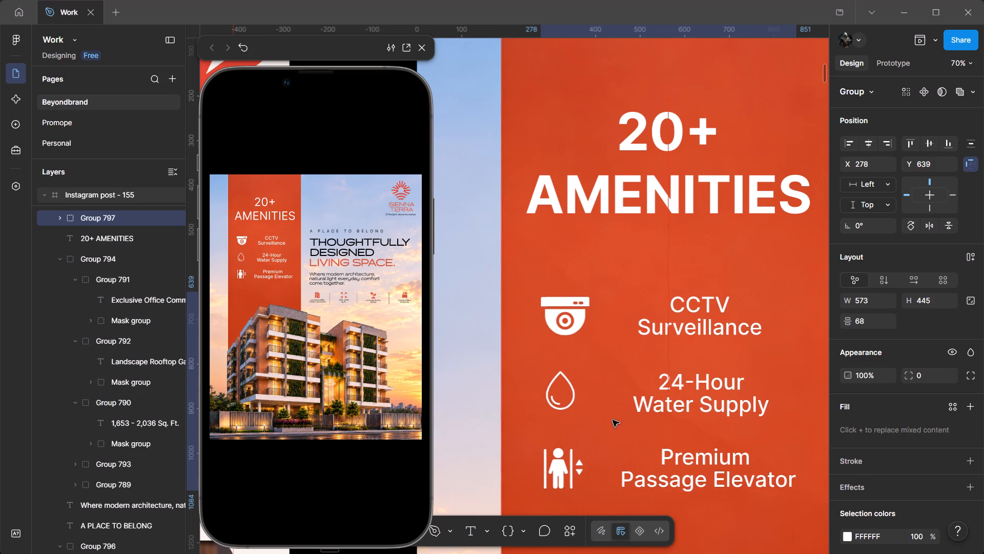
pyautogui.moveTo(612, 420); pyautogui.dragTo(612, 435)
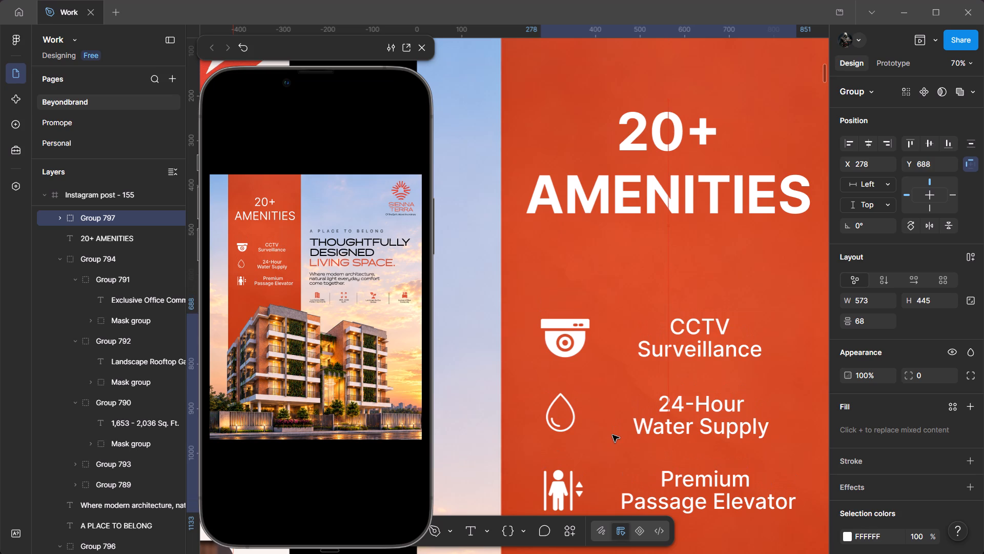
pyautogui.moveTo(612, 435); pyautogui.dragTo(612, 436)
# Move the 20+ AMENITIES heading down closer to the amenity list, to about X 233, Y 294.
pyautogui.click(680, 181)
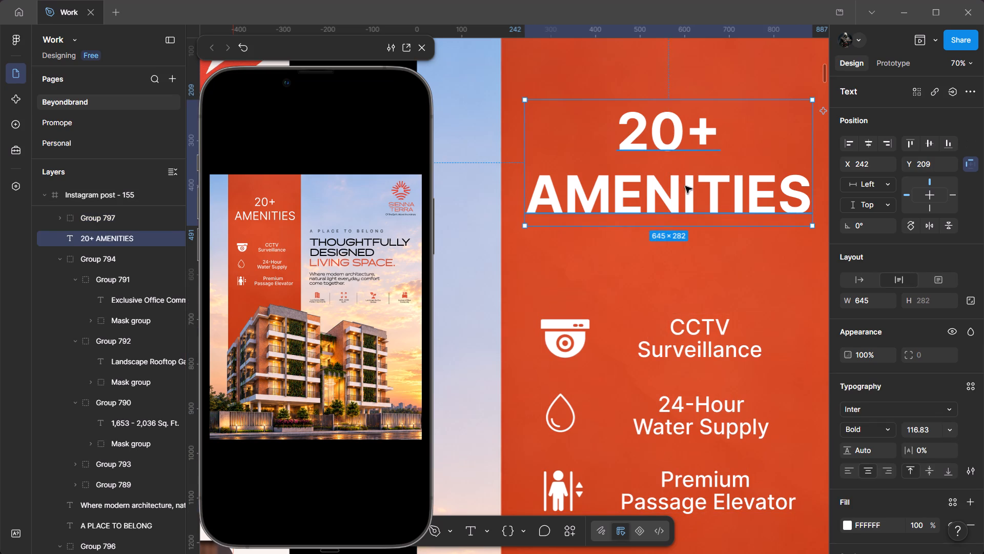
pyautogui.moveTo(685, 186); pyautogui.dragTo(684, 223)
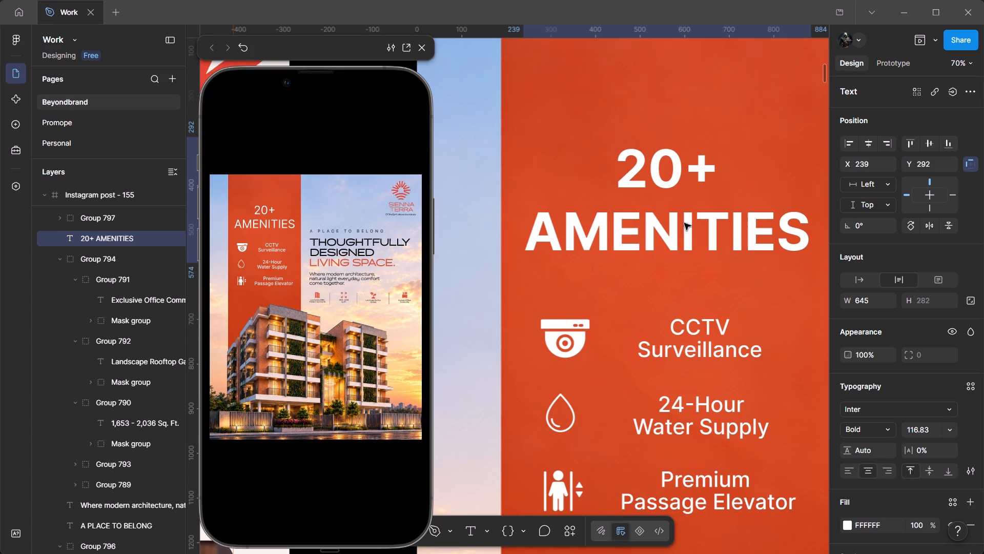
pyautogui.moveTo(684, 223); pyautogui.dragTo(682, 224)
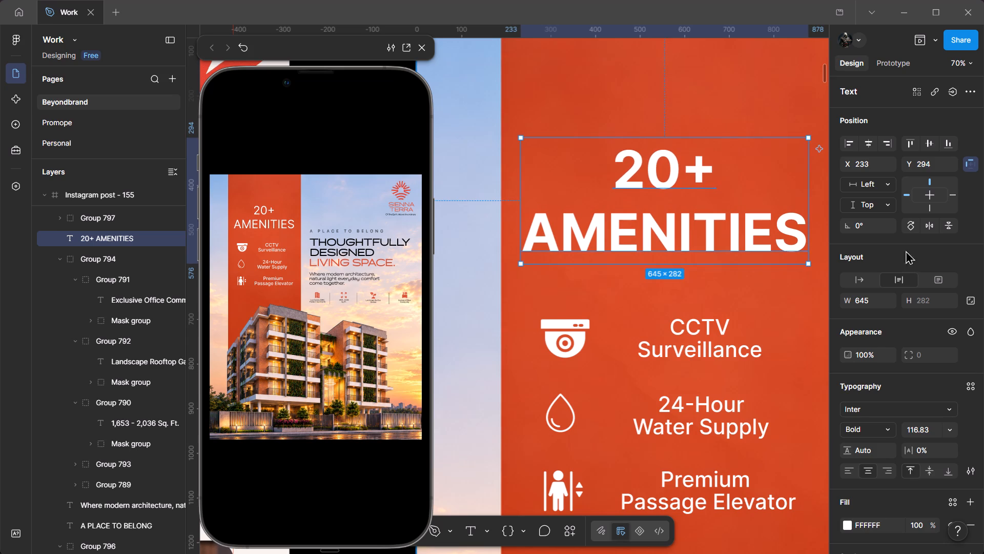
# Change the 20+ AMENITIES heading's font weight to Extra Bold.
pyautogui.click(873, 431)
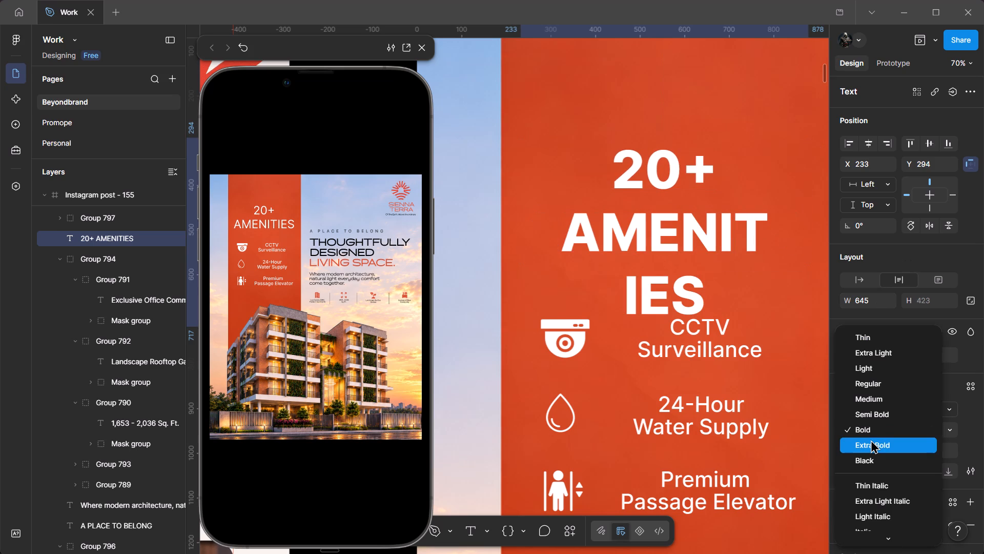
pyautogui.click(871, 440)
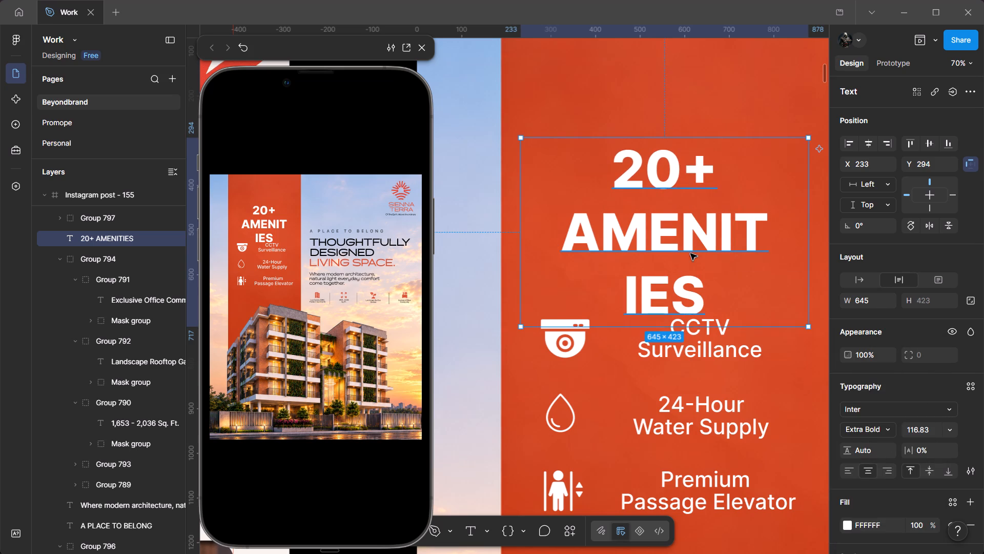
# Change the 20+ AMENITIES heading's font weight to Bold.
pyautogui.click(874, 433)
pyautogui.click(878, 420)
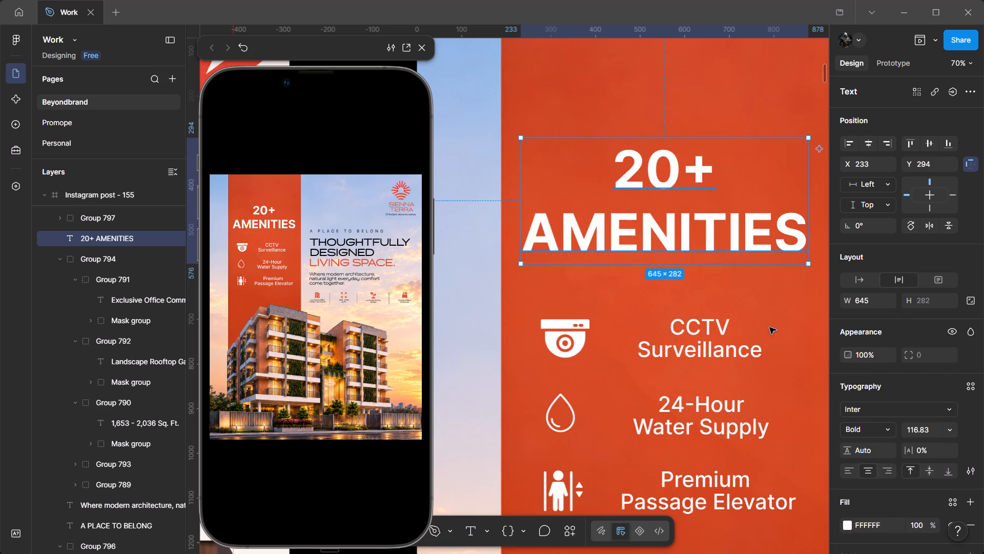
# Tighten the 20+ AMENITIES heading's line height to about 114.6%.
pyautogui.moveTo(846, 448); pyautogui.dragTo(296, 254)
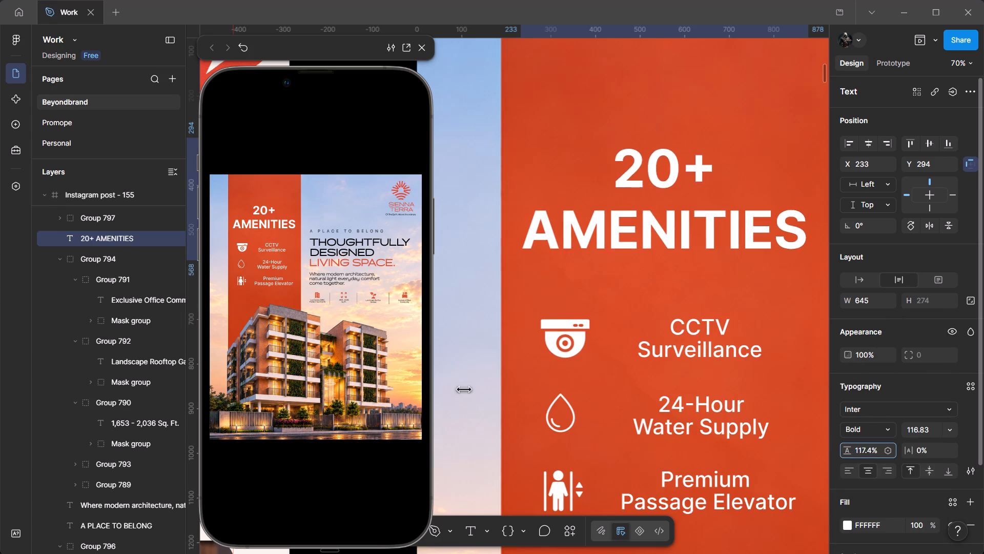
pyautogui.moveTo(296, 254); pyautogui.dragTo(444, 275)
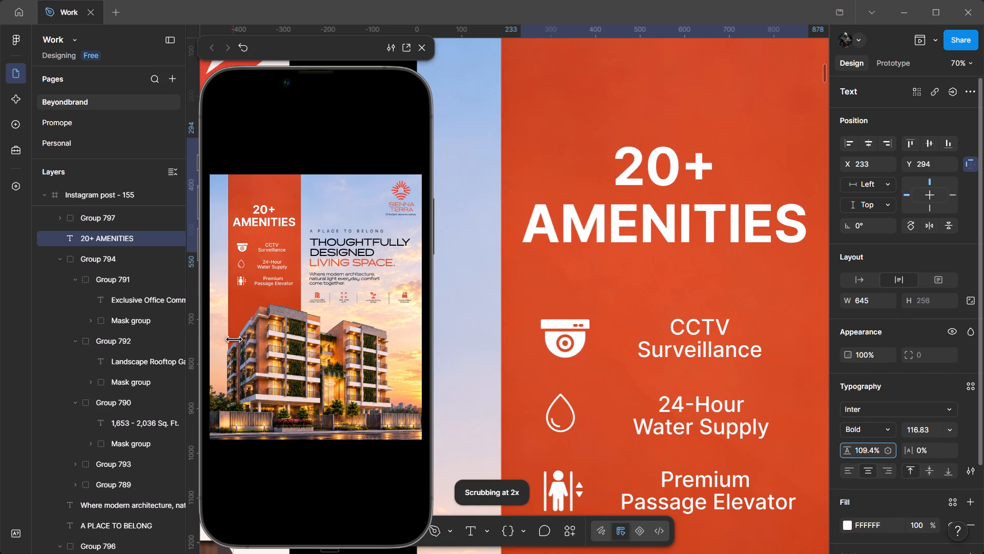
pyautogui.moveTo(444, 275); pyautogui.dragTo(661, 295)
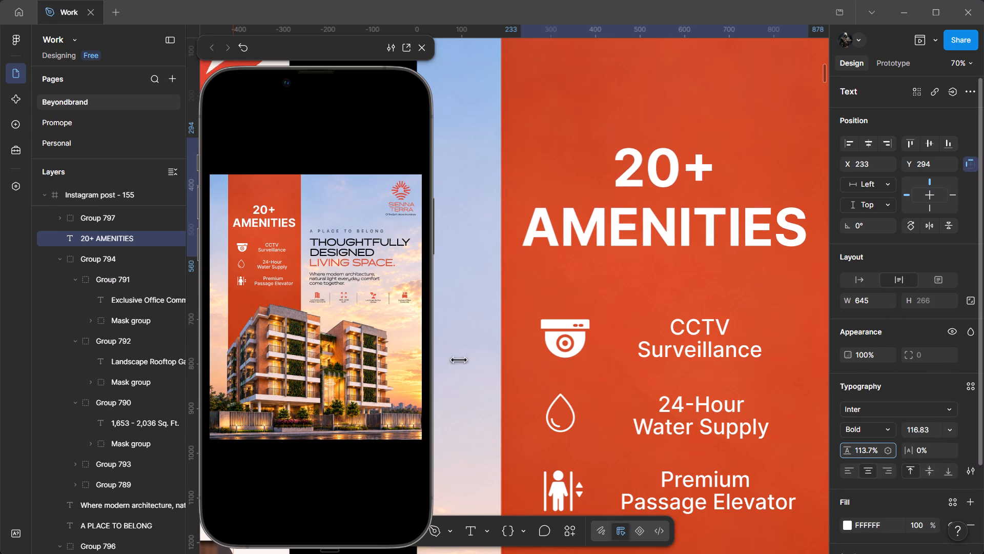
pyautogui.moveTo(661, 295); pyautogui.dragTo(711, 303)
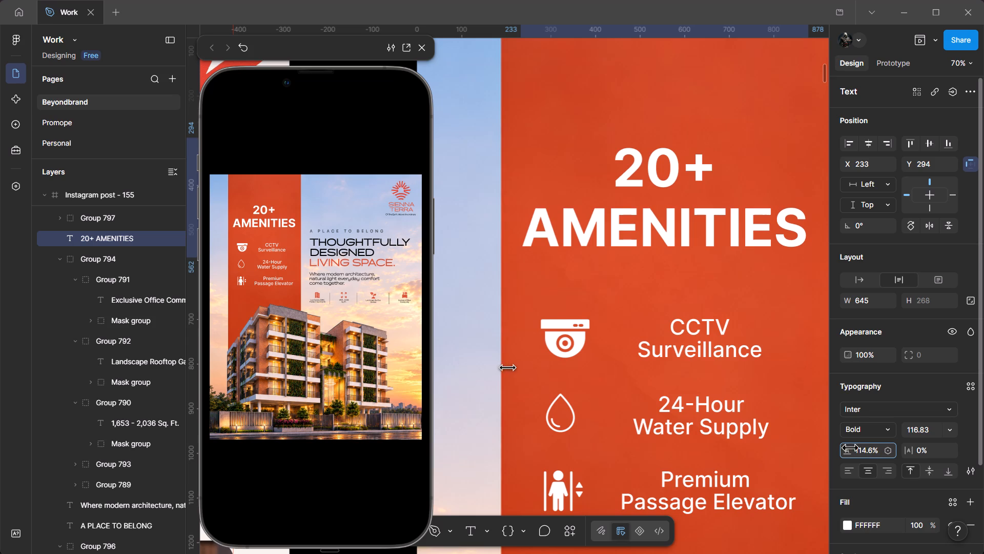
pyautogui.click(747, 288)
# Move the 20+ AMENITIES heading down closer to the amenity list and centre it in the orange strip, at about X 238, Y 323.
pyautogui.keyDown('ctrl'); pyautogui.scroll(-5, 747, 288); pyautogui.keyUp('ctrl')
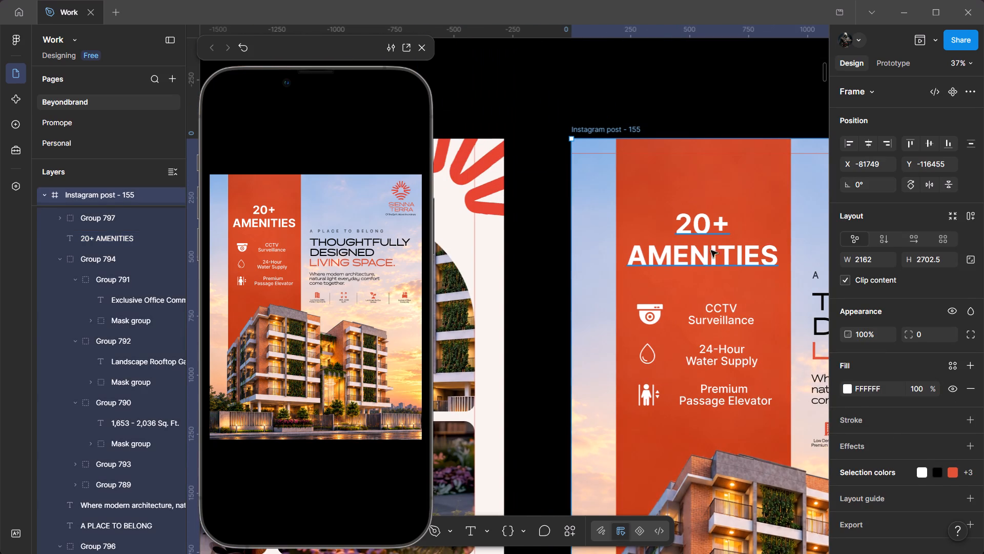
pyautogui.click(714, 247)
pyautogui.moveTo(708, 251); pyautogui.dragTo(708, 262)
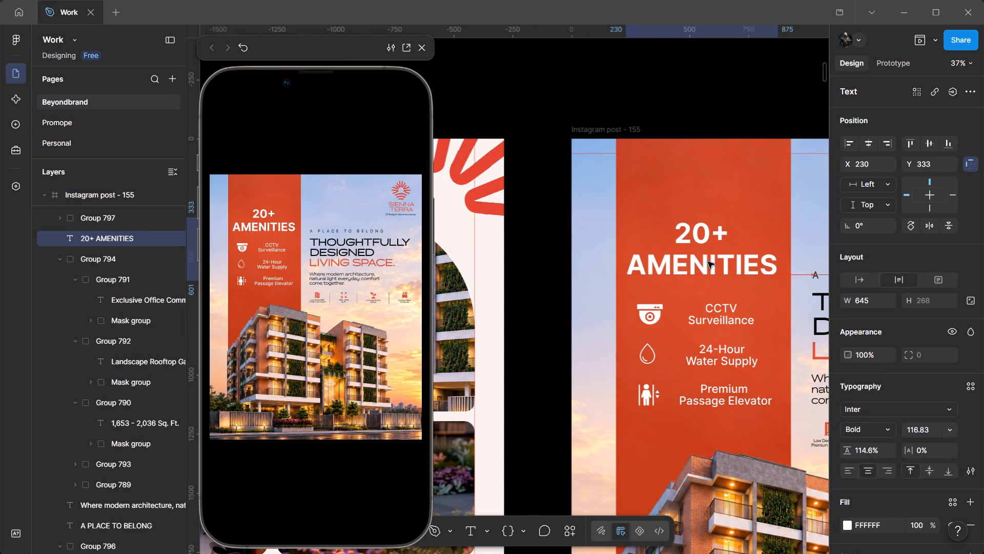
pyautogui.moveTo(708, 262); pyautogui.dragTo(710, 260)
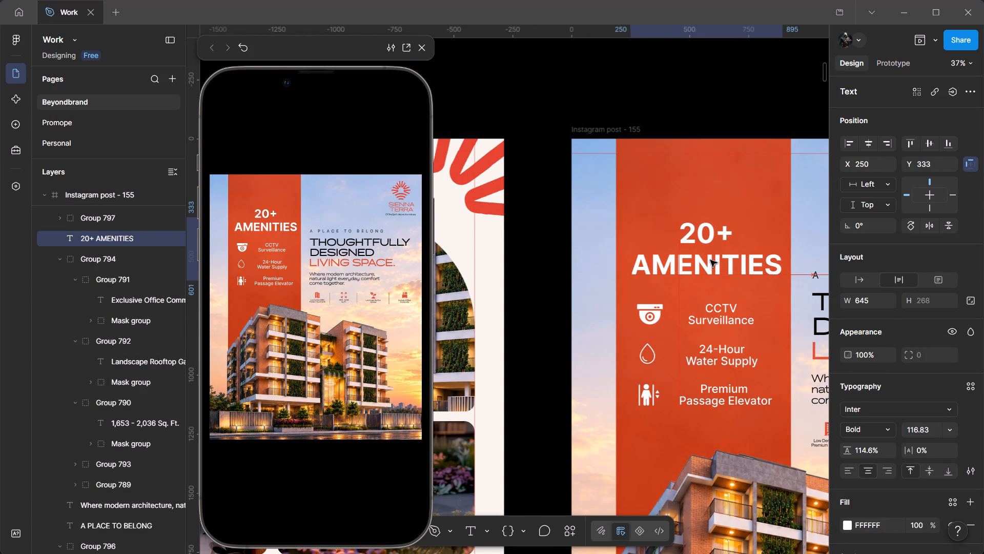
pyautogui.moveTo(710, 260); pyautogui.dragTo(709, 259)
pyautogui.keyDown('ctrl'); pyautogui.scroll(5, 709, 259); pyautogui.keyUp('ctrl')
pyautogui.moveTo(719, 265); pyautogui.dragTo(582, 243)
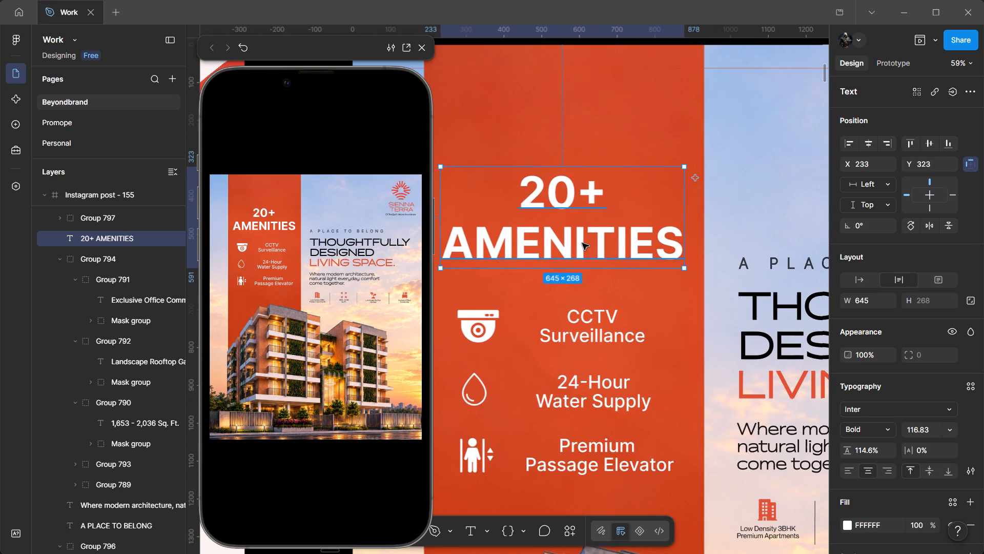
pyautogui.press('Right')
pyautogui.press('Right')
pyautogui.press('Right')
pyautogui.press('Right')
pyautogui.press('Right')
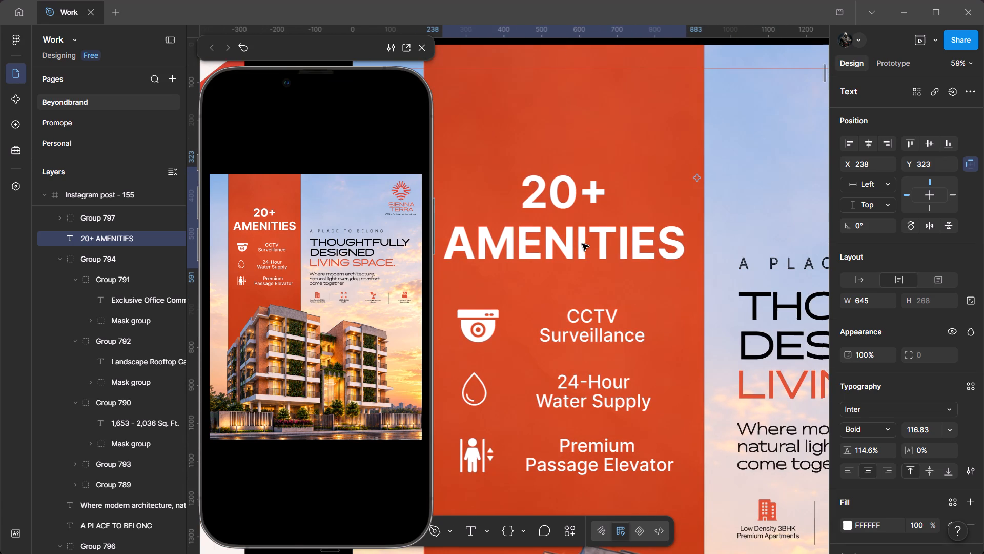
# Nudge the CCTV Surveillance label sideways to X 495.
pyautogui.keyDown('ctrl'); pyautogui.scroll(-2, 626, 232); pyautogui.keyUp('ctrl')
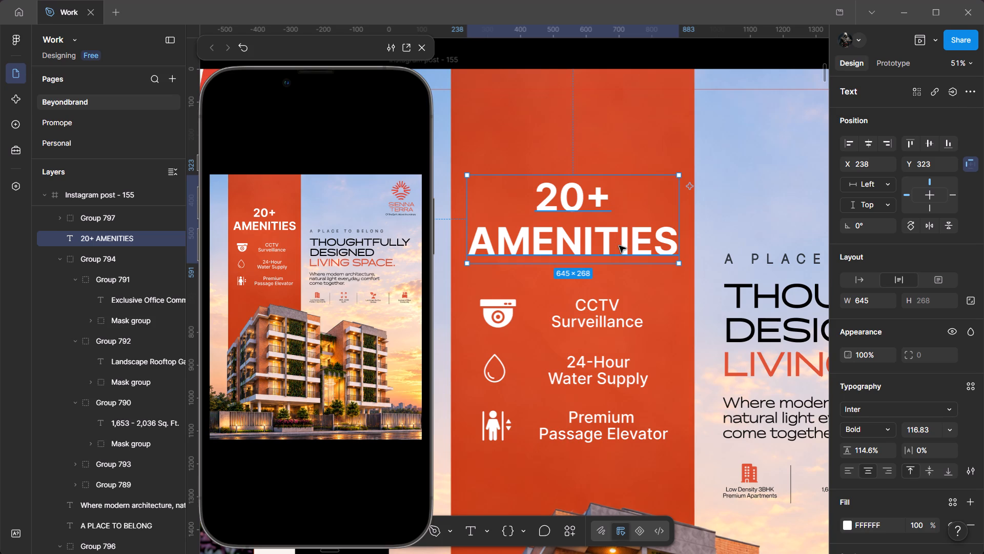
pyautogui.doubleClick(586, 315)
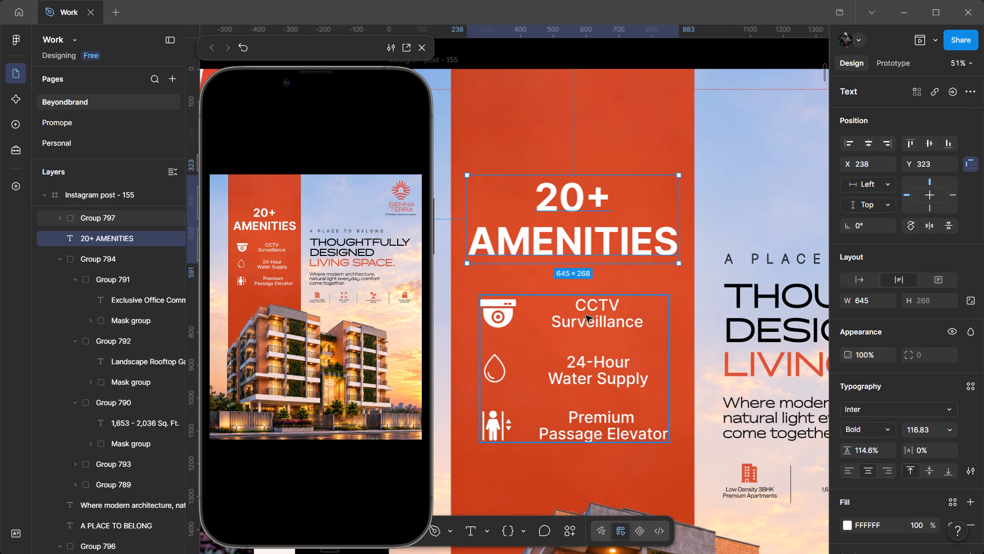
pyautogui.doubleClick(612, 321)
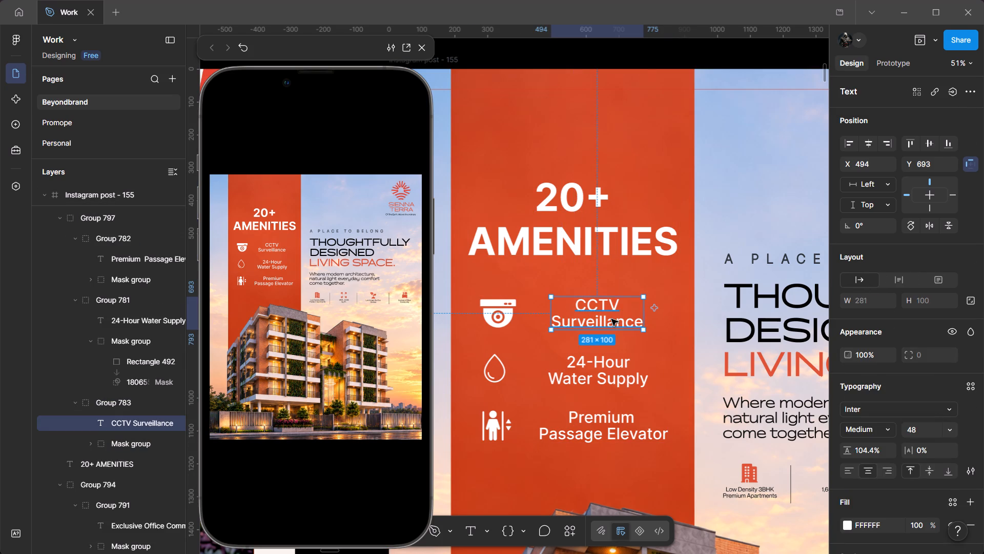
pyautogui.press('Right')
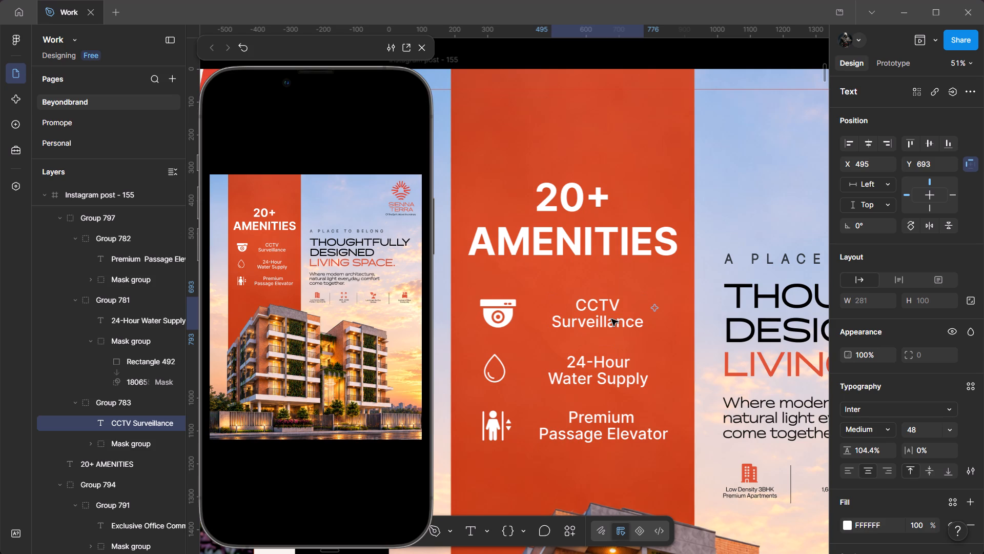
# Align the CCTV Surveillance, 24-Hour Water Supply and Premium Passage Elevator labels to the vertical centre of their rows.
pyautogui.click(503, 312)
pyautogui.click(607, 304)
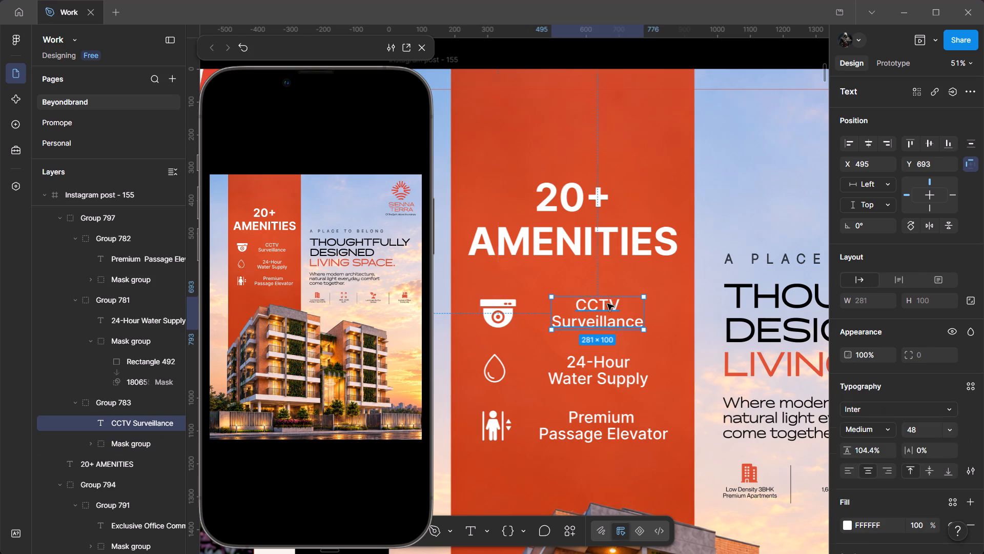
pyautogui.click(936, 145)
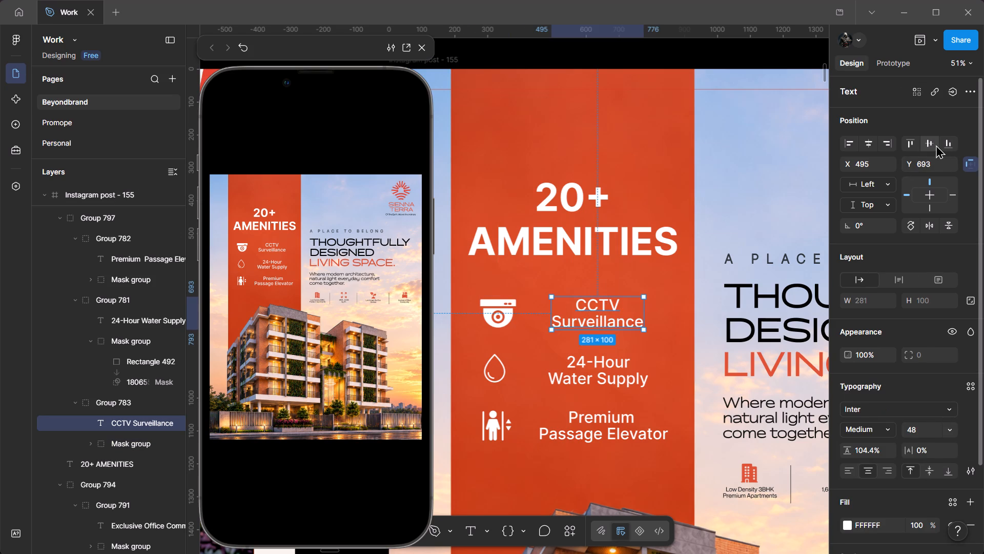
pyautogui.doubleClick(602, 359)
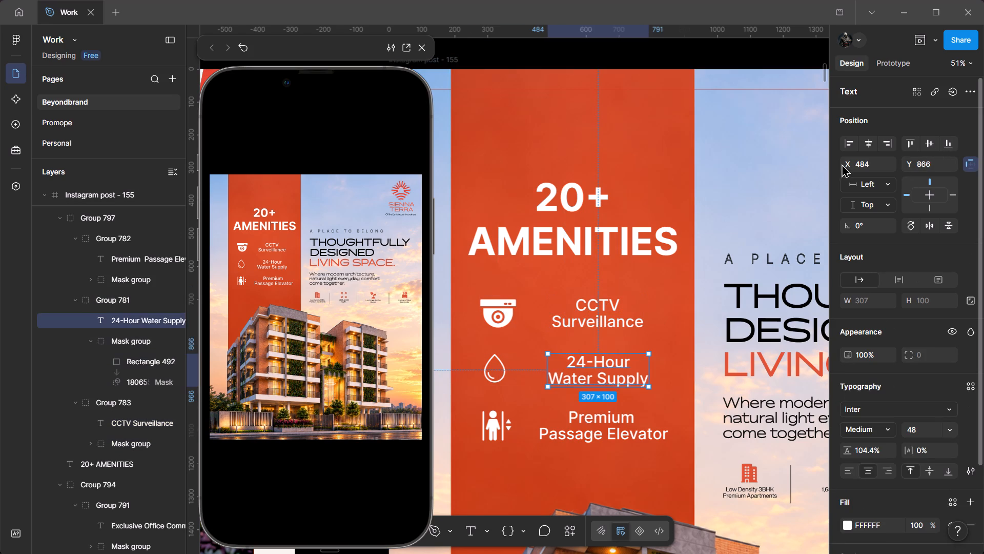
pyautogui.click(924, 145)
pyautogui.doubleClick(605, 427)
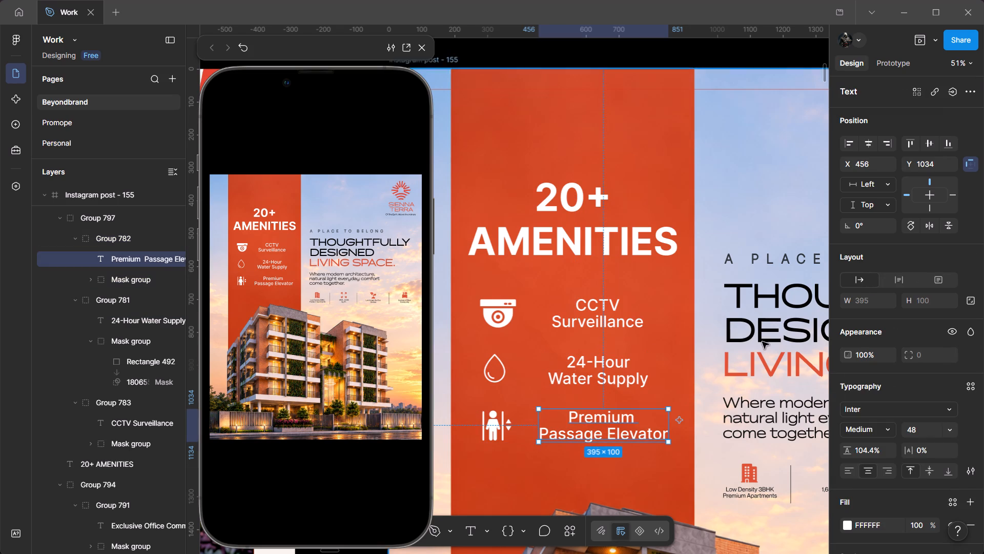
pyautogui.click(933, 137)
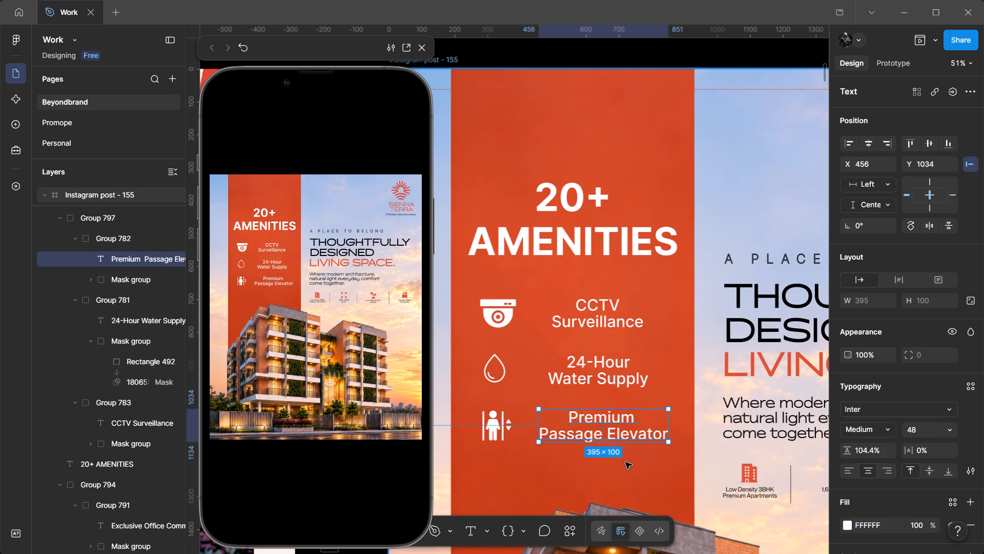
# Nudge the whole amenity list group sideways to X 276.
pyautogui.click(625, 462)
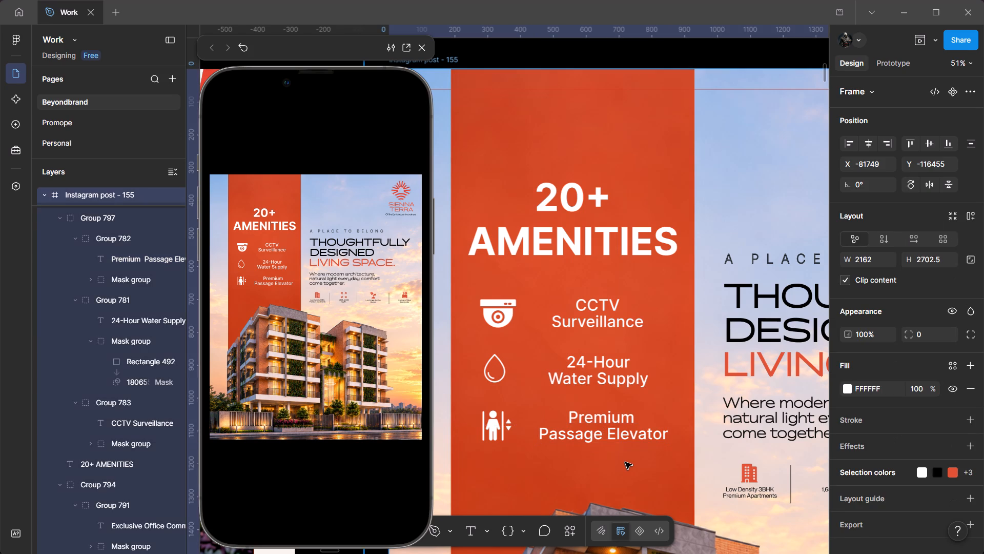
pyautogui.click(569, 310)
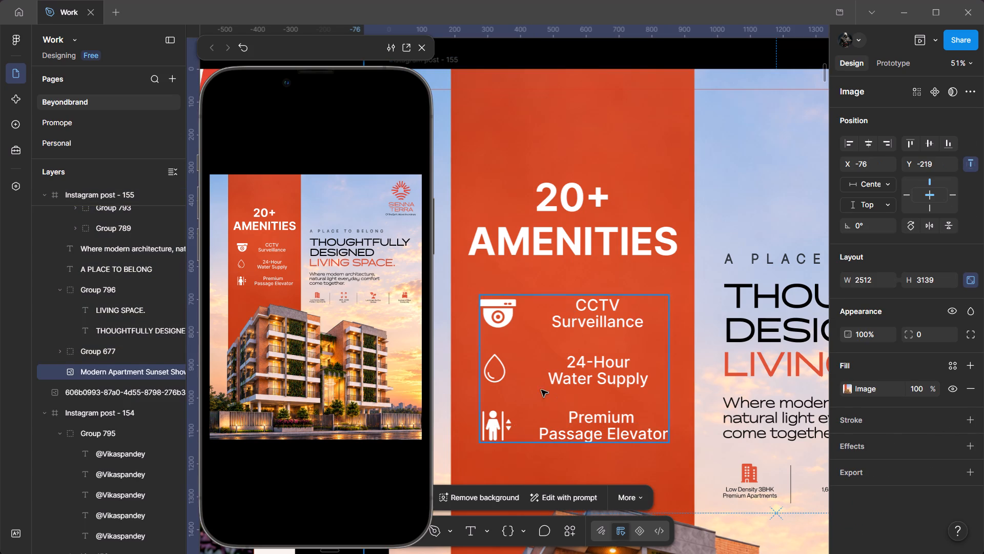
pyautogui.click(576, 375)
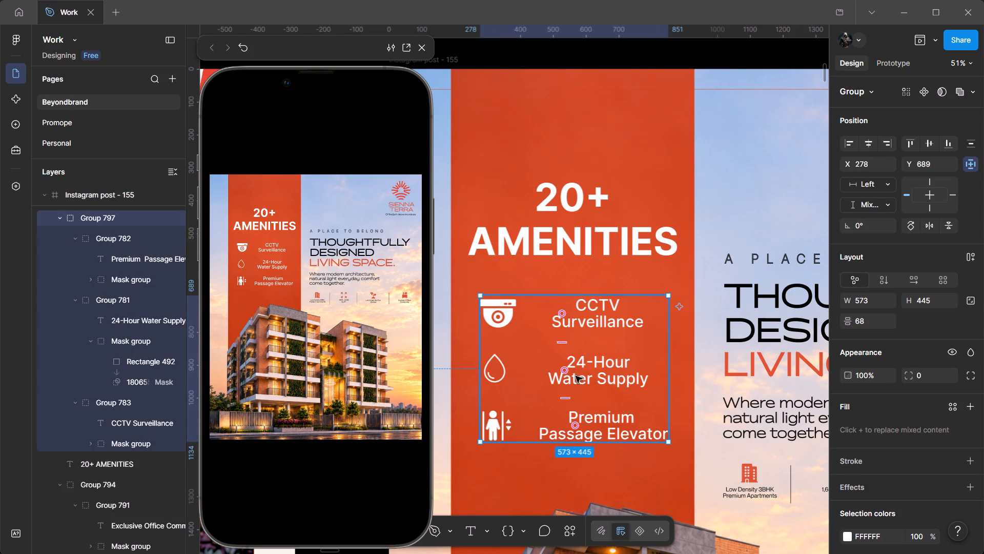
pyautogui.press('Left')
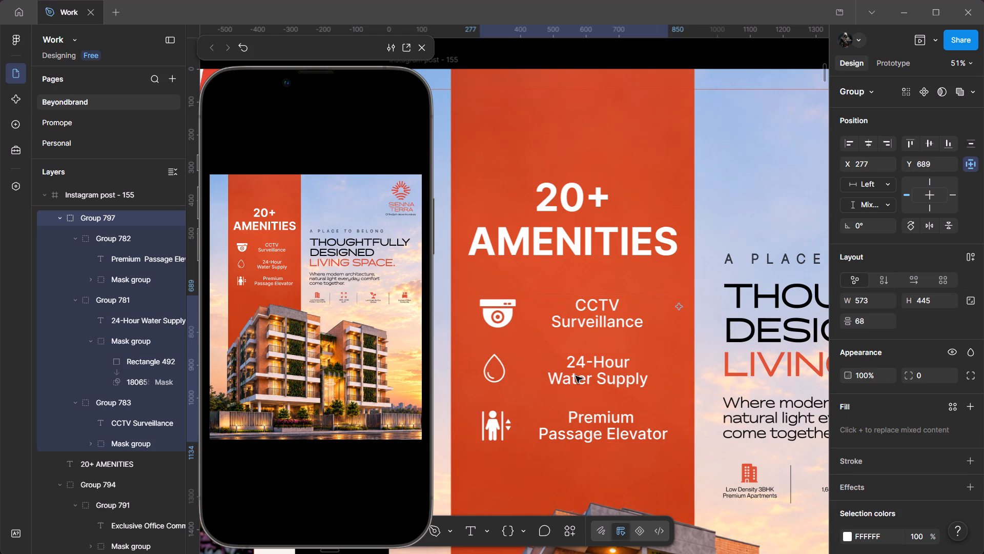
pyautogui.press('Left')
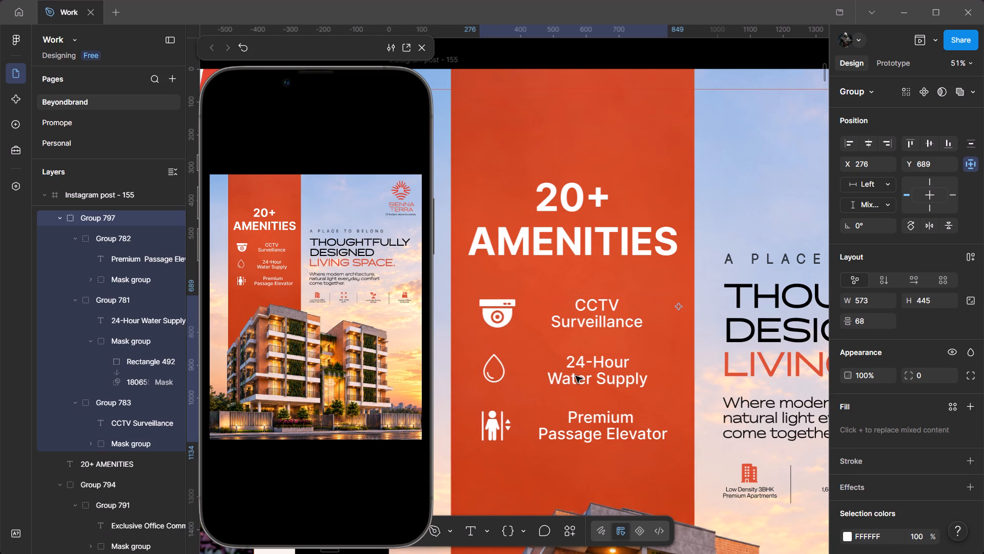
# Examine the full poster layout and compare it with the neighbouring Instagram posts.
pyautogui.click(758, 179)
pyautogui.keyDown('ctrl'); pyautogui.scroll(-3, 758, 179); pyautogui.keyUp('ctrl')
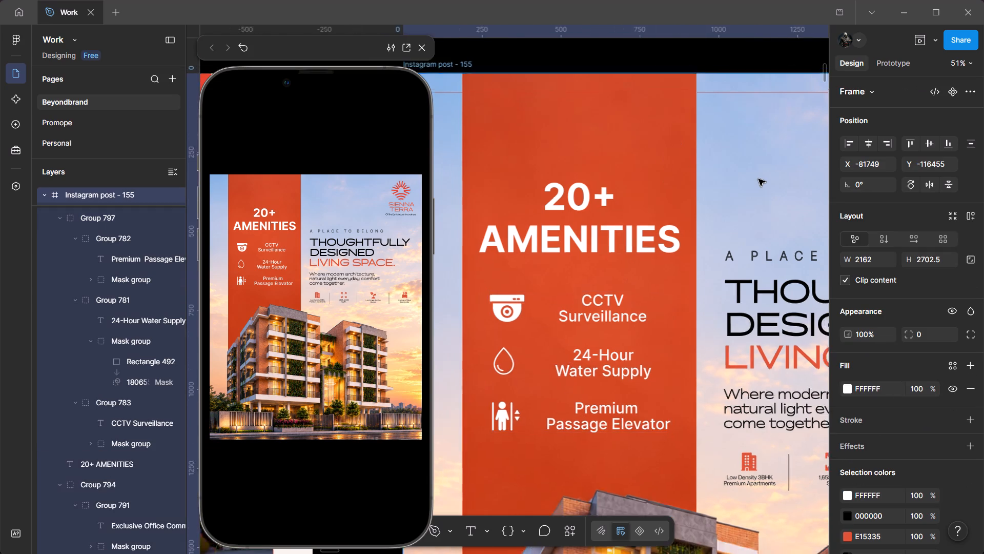
pyautogui.keyDown('ctrl'); pyautogui.scroll(-8, 758, 179); pyautogui.keyUp('ctrl')
pyautogui.keyDown('ctrl'); pyautogui.scroll(-5, 760, 355); pyautogui.keyUp('ctrl')
pyautogui.moveTo(721, 346); pyautogui.dragTo(573, 220)
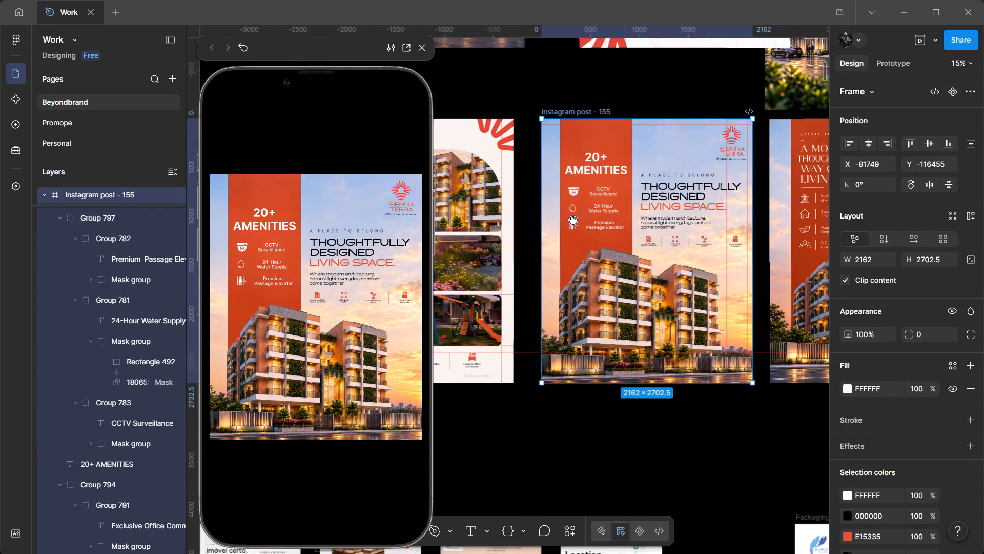
pyautogui.moveTo(573, 220); pyautogui.dragTo(551, 208)
pyautogui.click(655, 413)
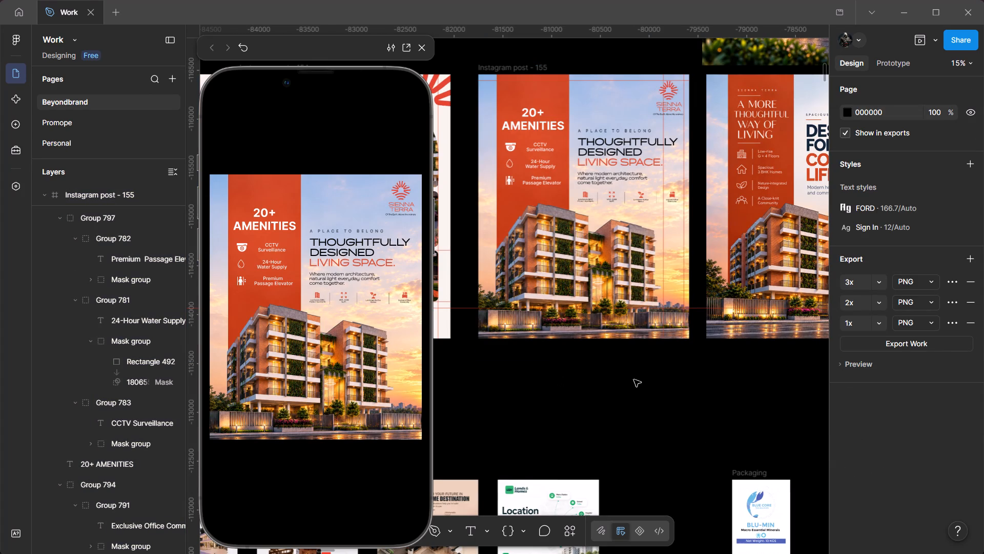
pyautogui.keyDown('ctrl'); pyautogui.scroll(-6, 634, 380); pyautogui.keyUp('ctrl')
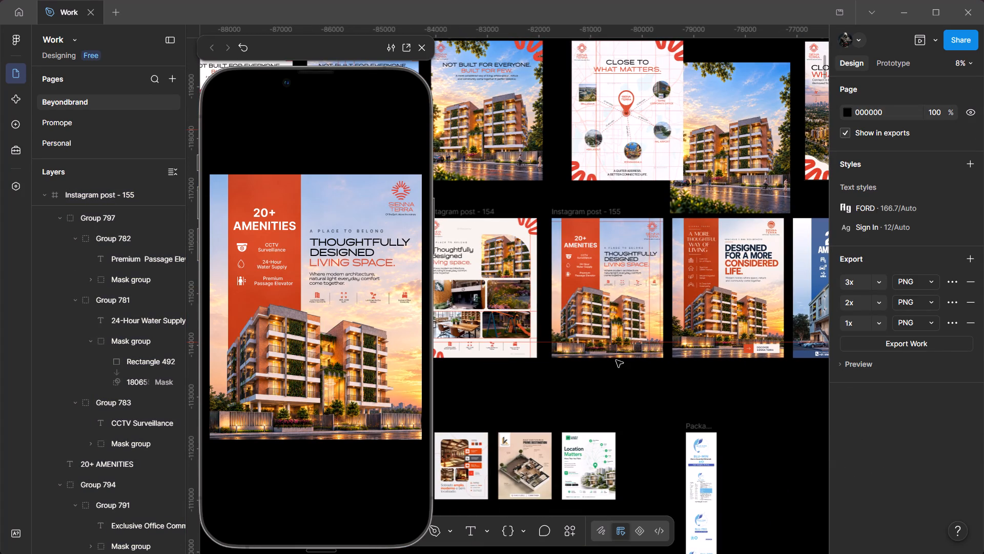
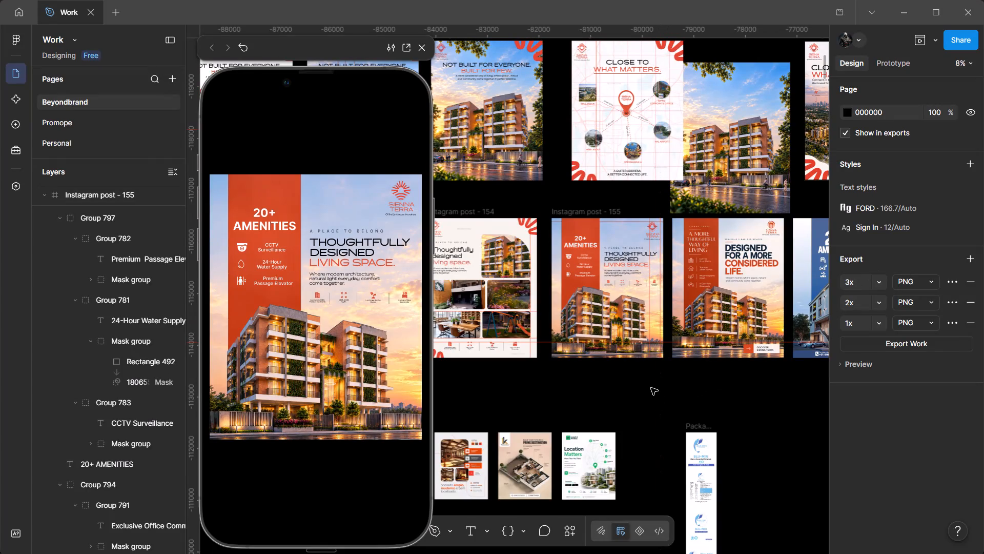
# Draw a full-width rectangle of about 2162 × 92 along the bottom edge of the Instagram post - 155 poster.
pyautogui.keyDown('ctrl'); pyautogui.scroll(-8, 639, 197); pyautogui.keyUp('ctrl')
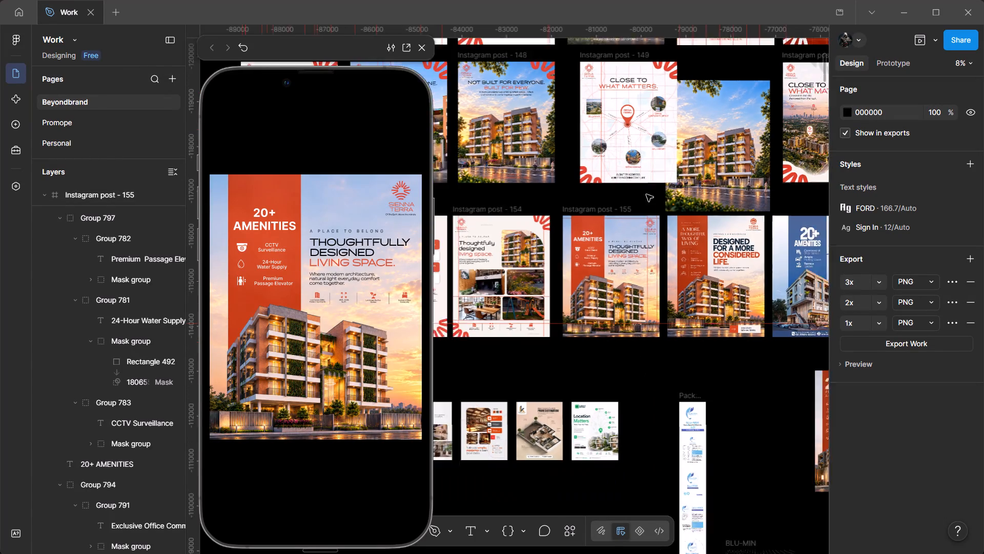
pyautogui.keyDown('ctrl'); pyautogui.scroll(-4, 653, 194); pyautogui.keyUp('ctrl')
pyautogui.moveTo(629, 193); pyautogui.dragTo(727, 216)
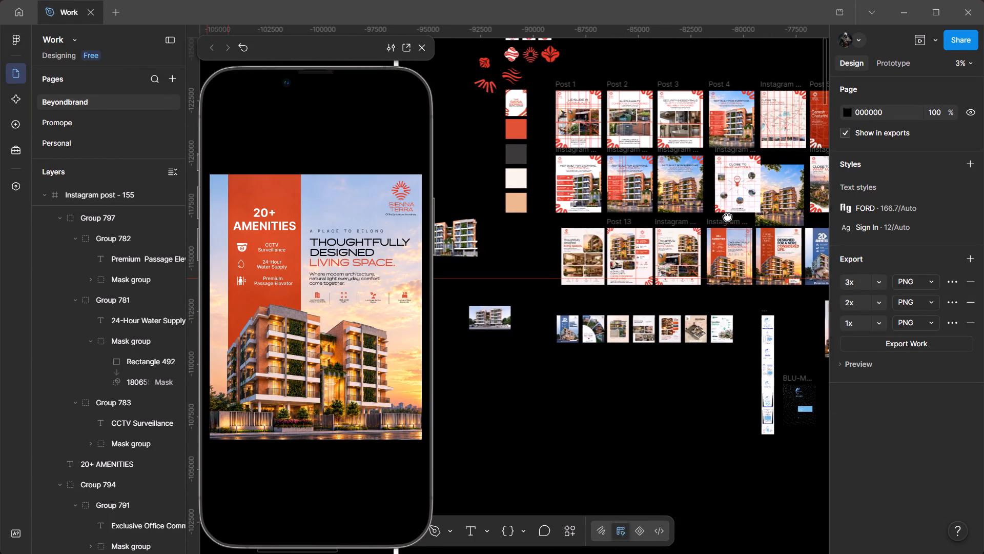
pyautogui.moveTo(727, 216); pyautogui.dragTo(684, 156)
pyautogui.keyDown('ctrl'); pyautogui.scroll(6, 641, 192); pyautogui.keyUp('ctrl')
pyautogui.moveTo(739, 302); pyautogui.dragTo(735, 302)
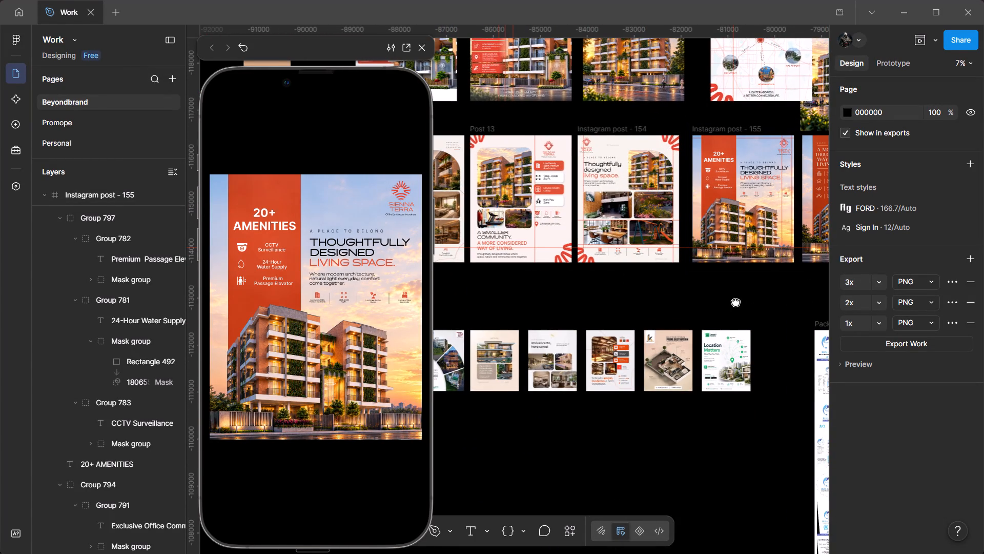
pyautogui.moveTo(735, 302); pyautogui.dragTo(676, 300)
pyautogui.keyDown('ctrl'); pyautogui.scroll(4, 679, 295); pyautogui.keyUp('ctrl')
pyautogui.moveTo(700, 259); pyautogui.dragTo(659, 352)
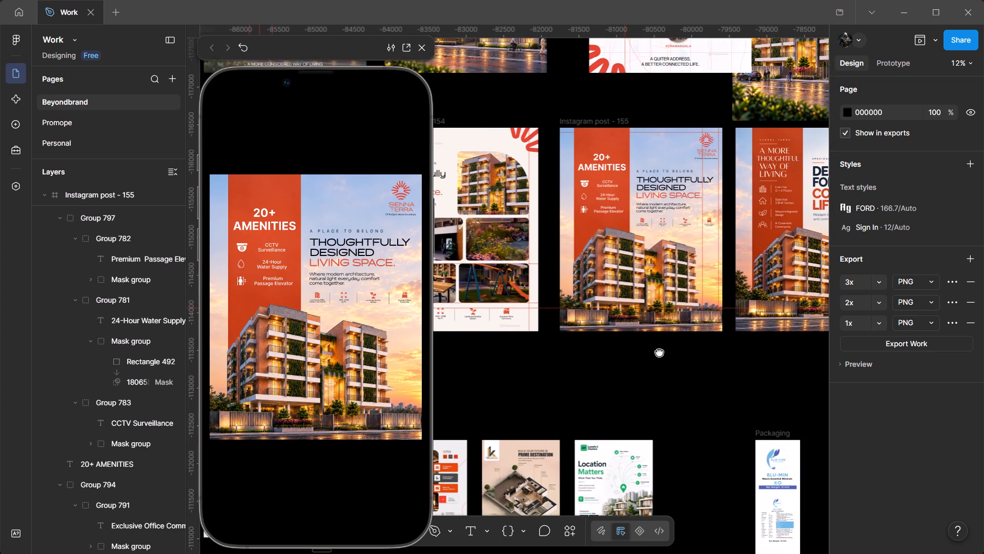
pyautogui.moveTo(659, 352); pyautogui.dragTo(660, 351)
pyautogui.keyDown('ctrl'); pyautogui.scroll(3, 645, 355); pyautogui.keyUp('ctrl')
pyautogui.press('r')
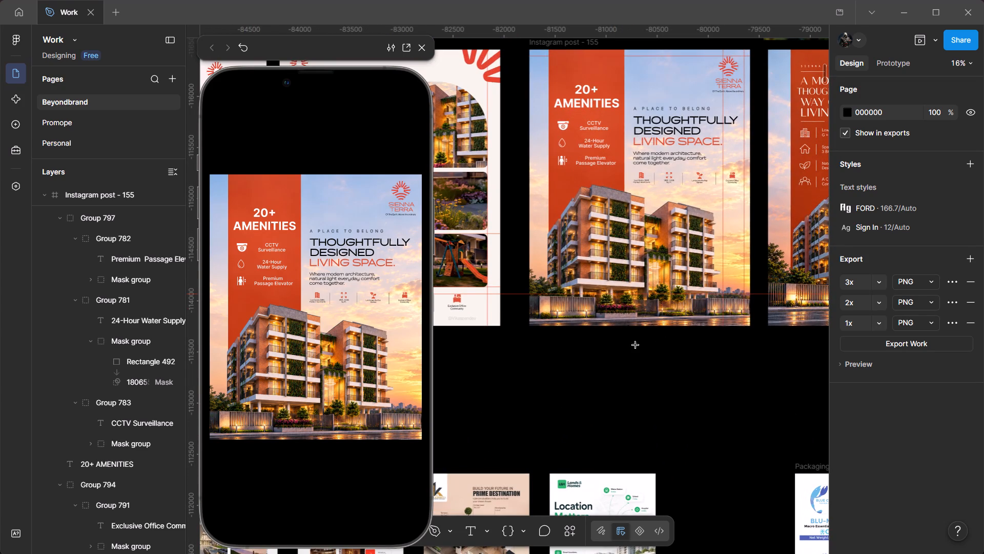
pyautogui.moveTo(529, 314); pyautogui.dragTo(636, 331)
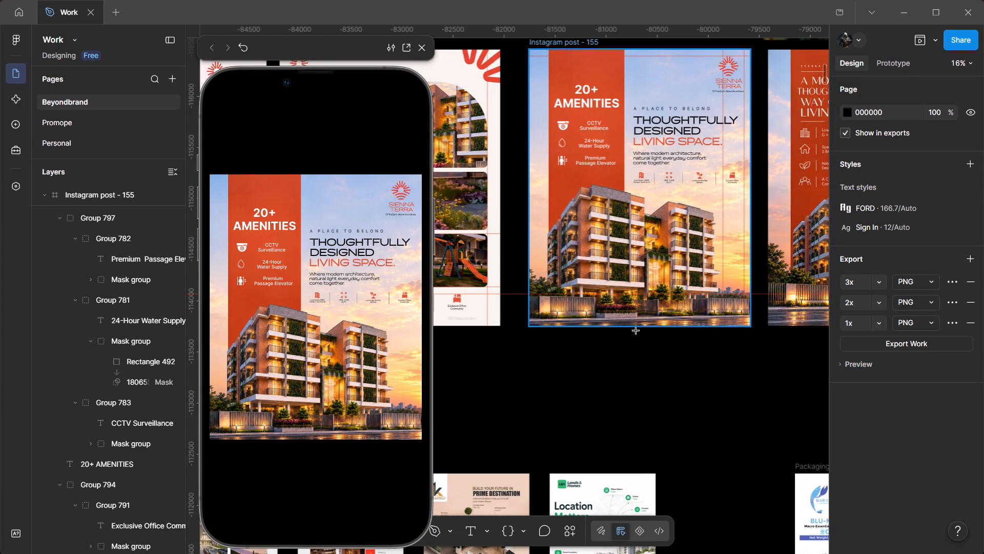
pyautogui.moveTo(636, 331); pyautogui.dragTo(749, 326)
pyautogui.keyDown('ctrl'); pyautogui.scroll(6, 639, 308); pyautogui.keyUp('ctrl')
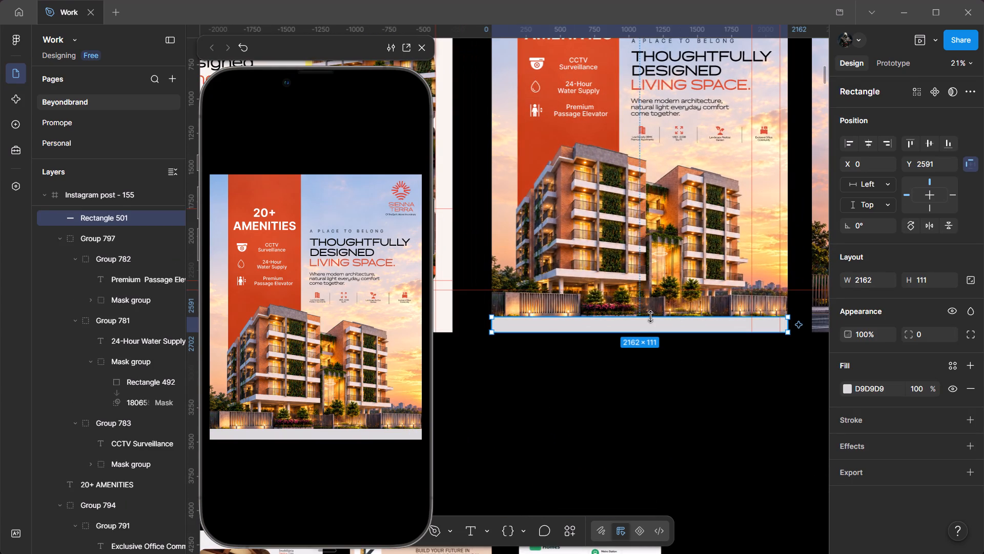
pyautogui.click(654, 315)
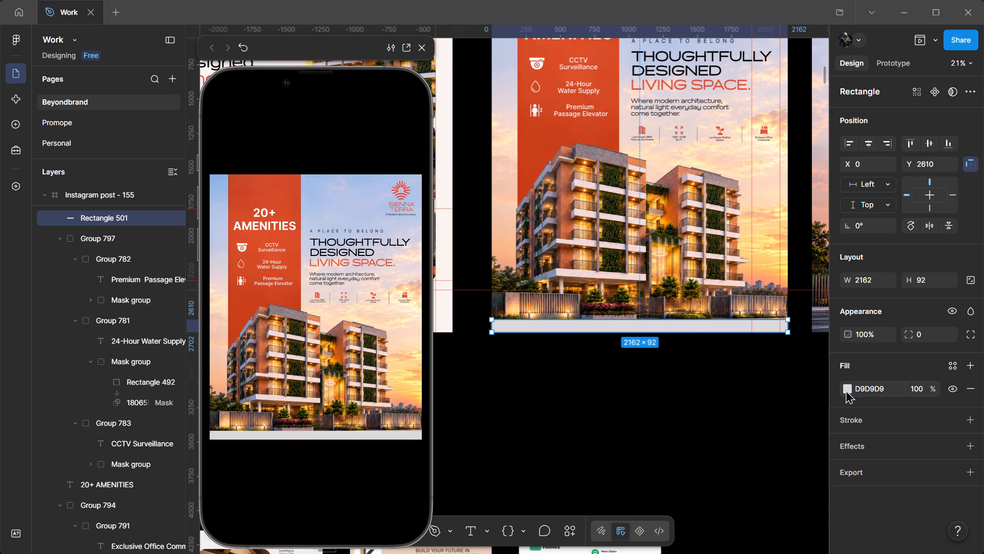
# Fill the new bottom strip with the brand orange E15335 from the page colours.
pyautogui.click(846, 389)
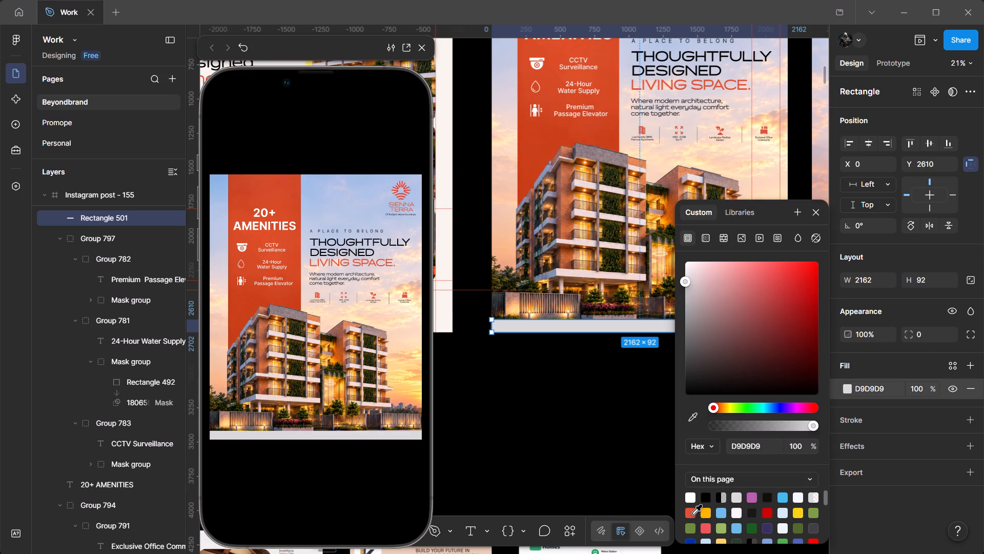
pyautogui.click(693, 514)
pyautogui.click(580, 437)
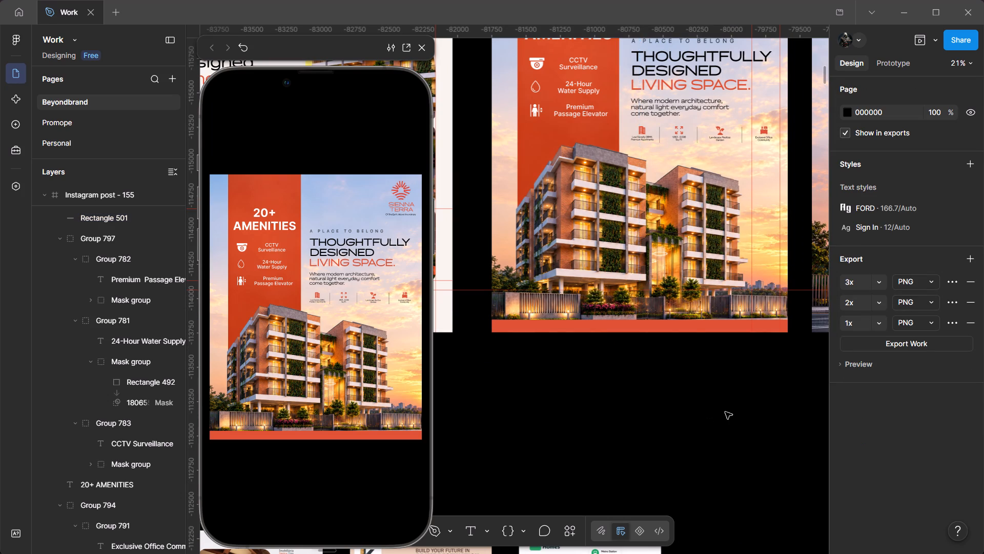
# Slim the orange bottom strip to a height of about 75, keeping it flush with the poster's lower edge.
pyautogui.keyDown('ctrl'); pyautogui.scroll(-2, 725, 412); pyautogui.keyUp('ctrl')
pyautogui.keyDown('ctrl'); pyautogui.scroll(3, 629, 383); pyautogui.keyUp('ctrl')
pyautogui.keyDown('ctrl'); pyautogui.scroll(2, 560, 333); pyautogui.keyUp('ctrl')
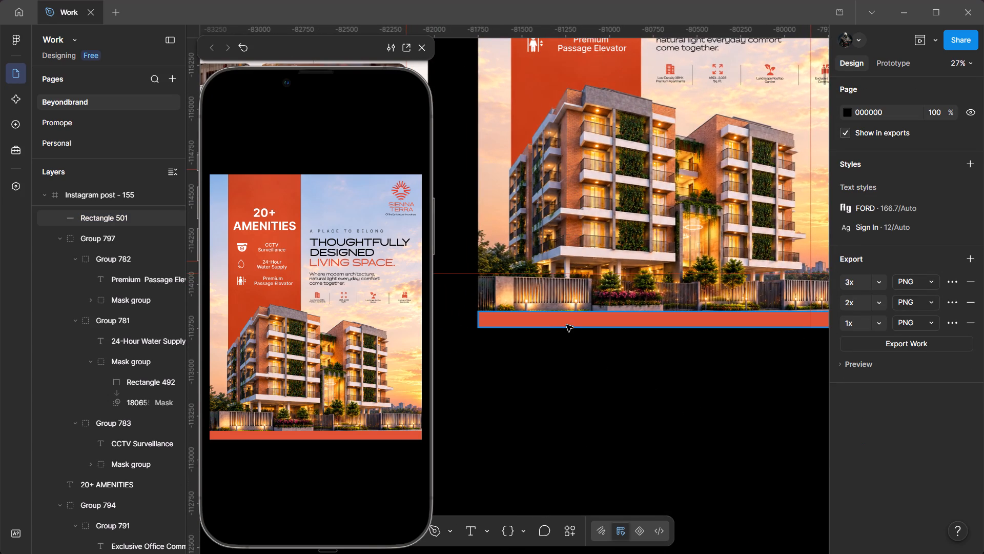
pyautogui.click(570, 322)
pyautogui.click(562, 310)
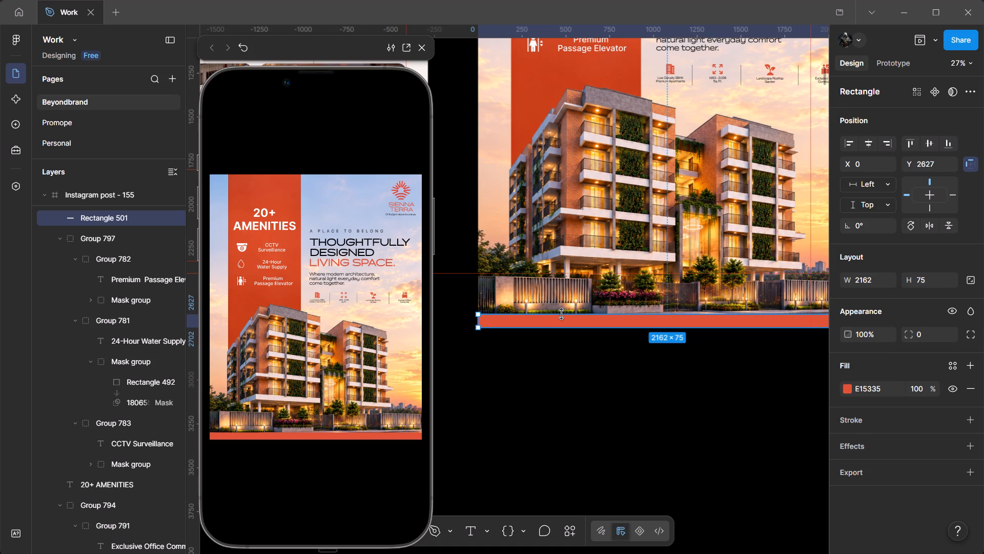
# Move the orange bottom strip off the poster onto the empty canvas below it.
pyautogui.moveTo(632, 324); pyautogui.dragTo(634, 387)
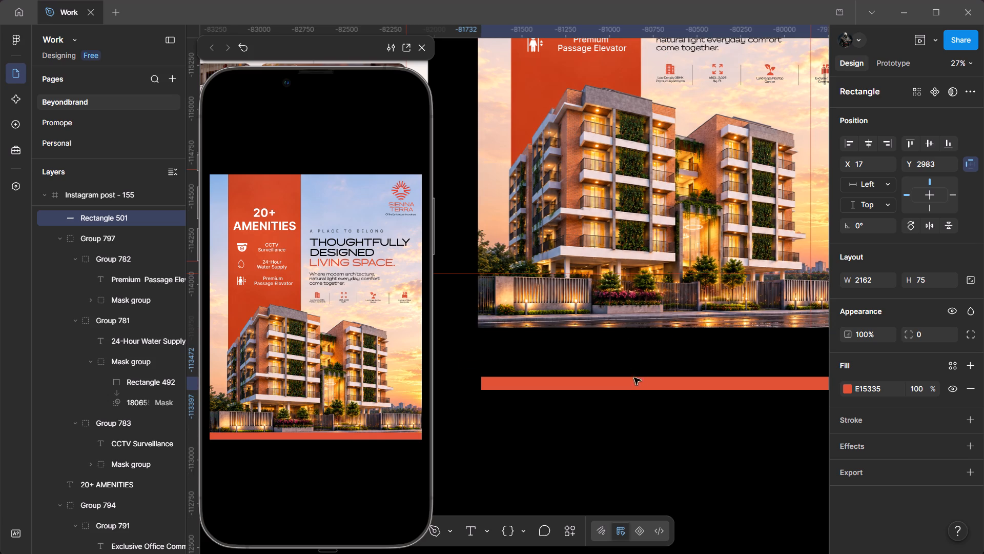
# Group the address text with its location pin icon on the Post 13 design.
pyautogui.keyDown('ctrl'); pyautogui.scroll(-15, 633, 359); pyautogui.keyUp('ctrl')
pyautogui.moveTo(489, 328); pyautogui.dragTo(788, 350)
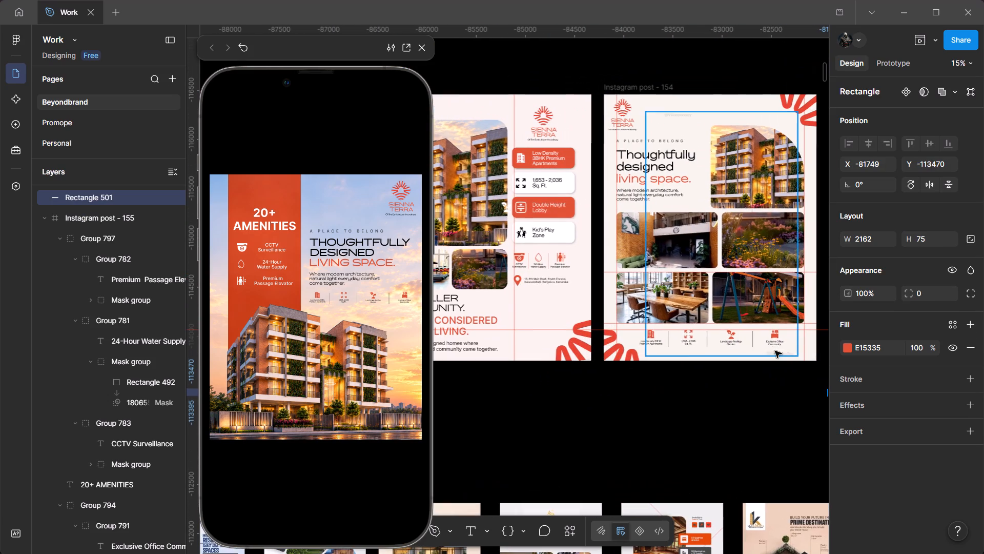
pyautogui.click(532, 279)
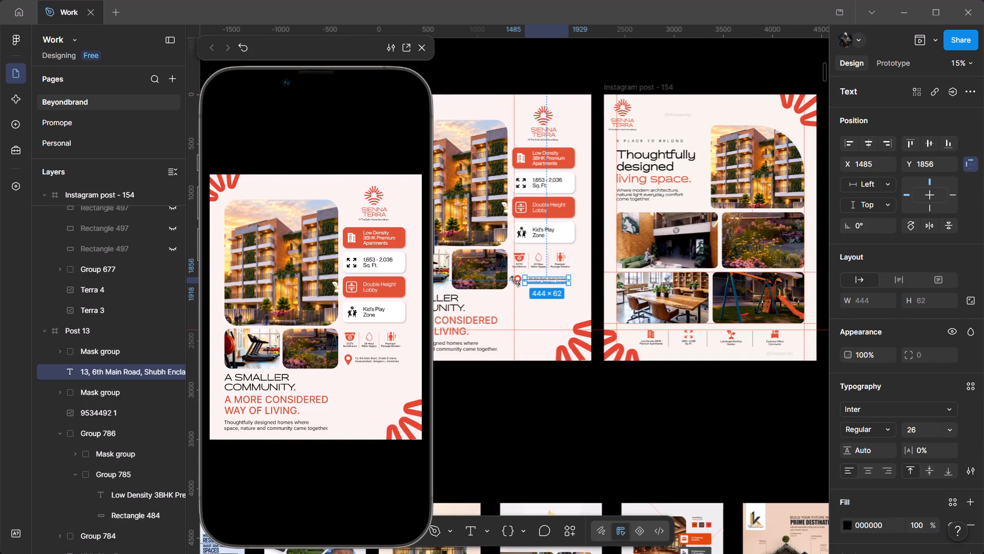
pyautogui.keyDown('ctrl'); pyautogui.scroll(13, 516, 281); pyautogui.keyUp('ctrl')
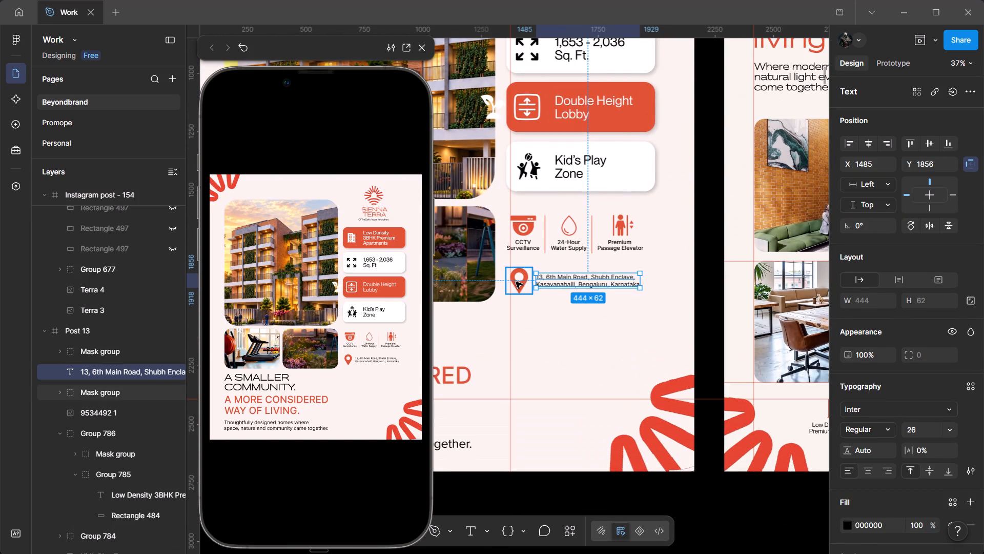
pyautogui.keyDown('shift'); pyautogui.click(516, 282); pyautogui.keyUp('shift')
pyautogui.hotkey('ctrl', 'g')
# Duplicate the pin-and-address group from Post 13 onto the lower part of the Instagram post - 155 poster.
pyautogui.keyDown('ctrl'); pyautogui.scroll(-7, 545, 285); pyautogui.keyUp('ctrl')
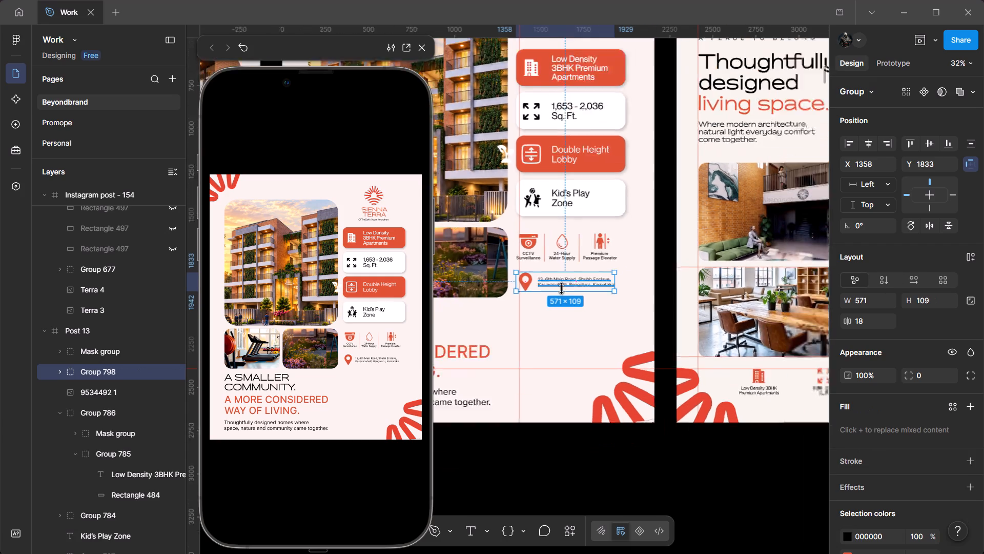
pyautogui.keyDown('ctrl'); pyautogui.scroll(-7, 566, 289); pyautogui.keyUp('ctrl')
pyautogui.moveTo(716, 333); pyautogui.dragTo(610, 299)
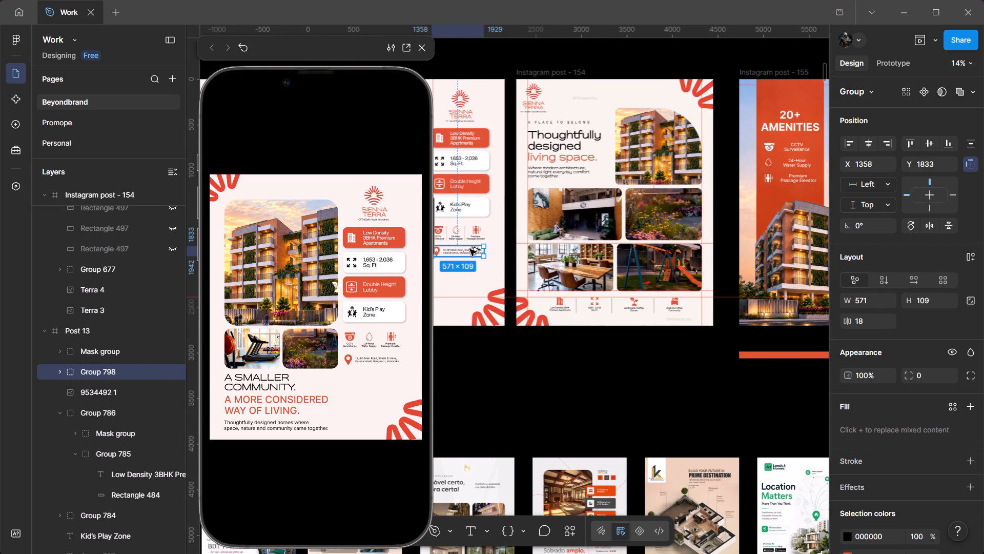
pyautogui.keyDown('alt'); pyautogui.moveTo(469, 249); pyautogui.dragTo(799, 315); pyautogui.keyUp('alt')
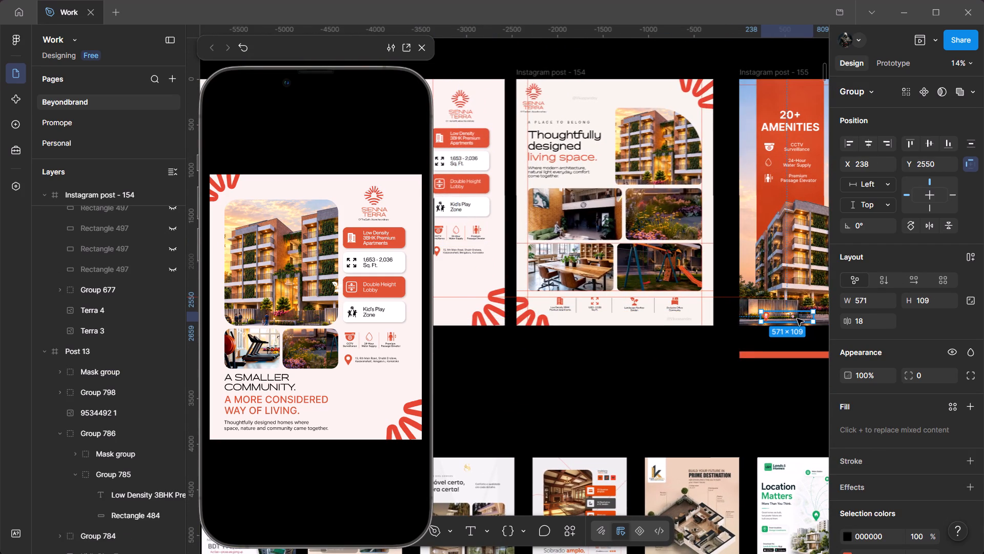
# Change the copied address text's fill to white FFFFFF.
pyautogui.moveTo(797, 319); pyautogui.dragTo(701, 311)
pyautogui.keyDown('ctrl'); pyautogui.scroll(14, 693, 309); pyautogui.keyUp('ctrl')
pyautogui.doubleClick(689, 309)
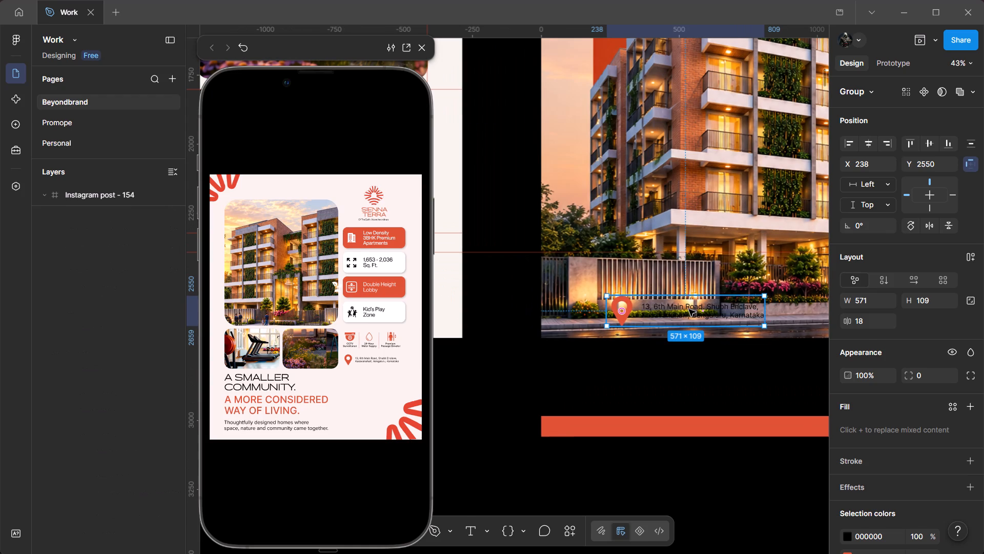
pyautogui.doubleClick(668, 309)
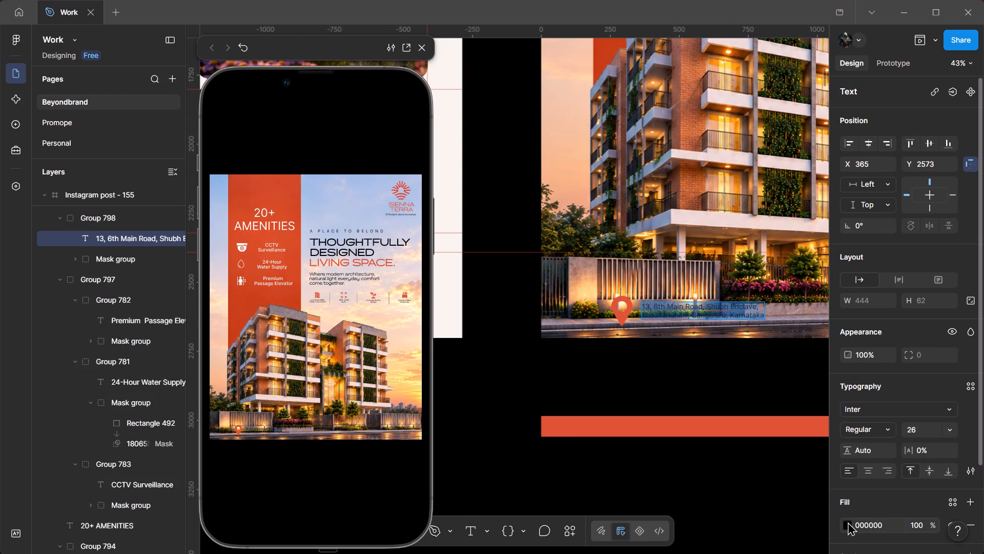
pyautogui.click(848, 522)
pyautogui.moveTo(775, 339); pyautogui.dragTo(618, 197)
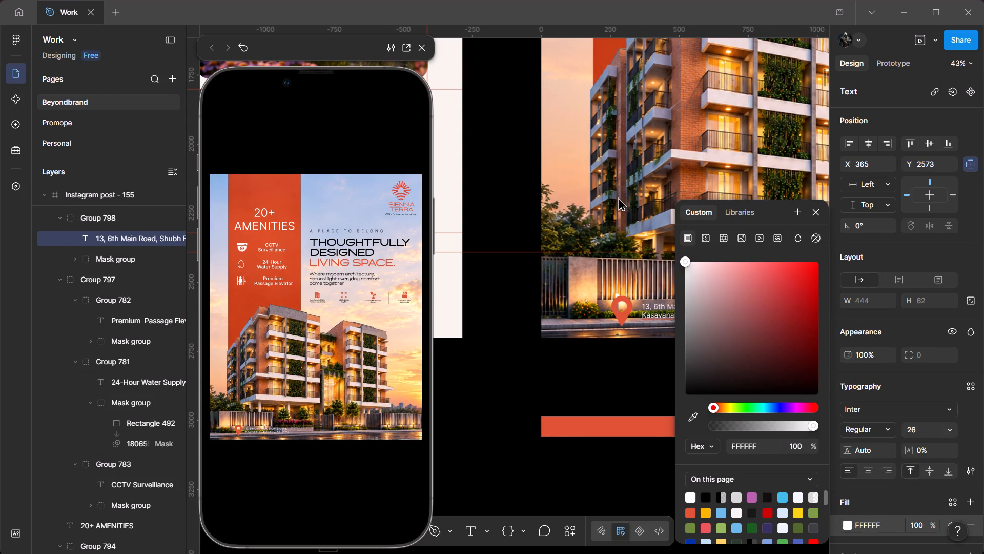
pyautogui.doubleClick(643, 372)
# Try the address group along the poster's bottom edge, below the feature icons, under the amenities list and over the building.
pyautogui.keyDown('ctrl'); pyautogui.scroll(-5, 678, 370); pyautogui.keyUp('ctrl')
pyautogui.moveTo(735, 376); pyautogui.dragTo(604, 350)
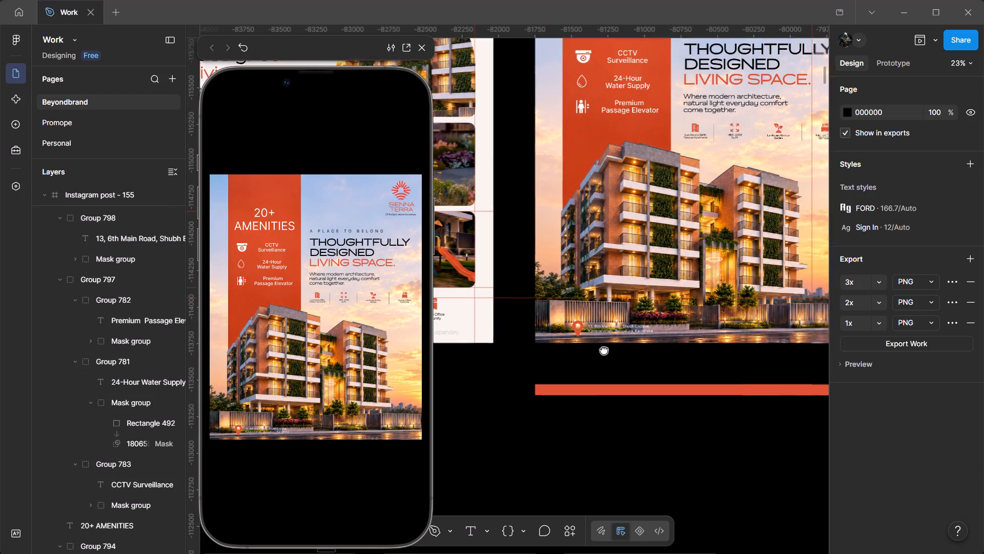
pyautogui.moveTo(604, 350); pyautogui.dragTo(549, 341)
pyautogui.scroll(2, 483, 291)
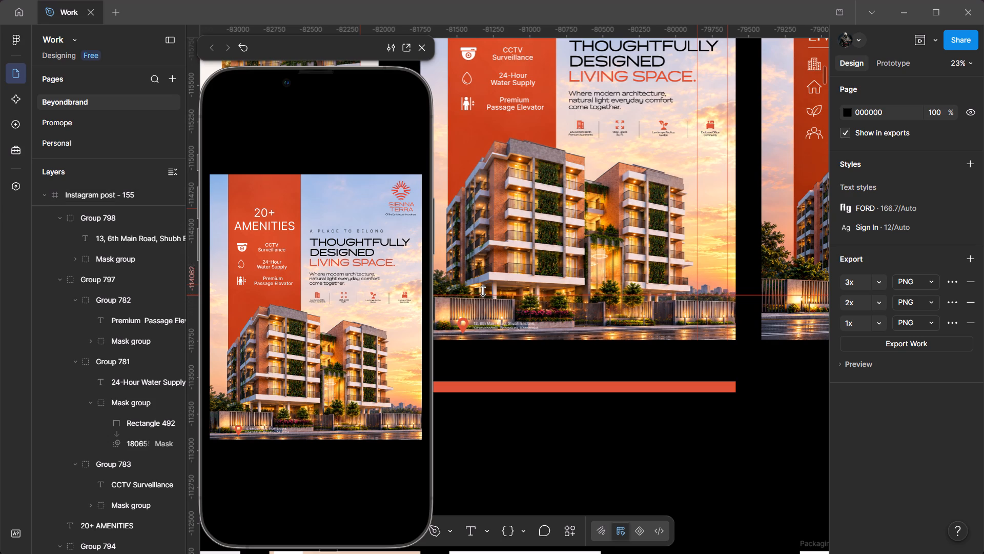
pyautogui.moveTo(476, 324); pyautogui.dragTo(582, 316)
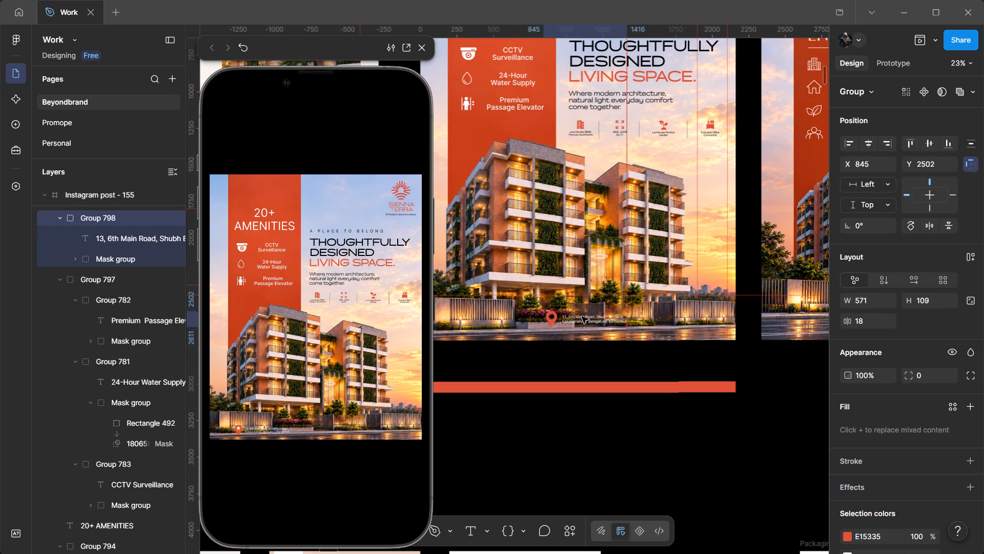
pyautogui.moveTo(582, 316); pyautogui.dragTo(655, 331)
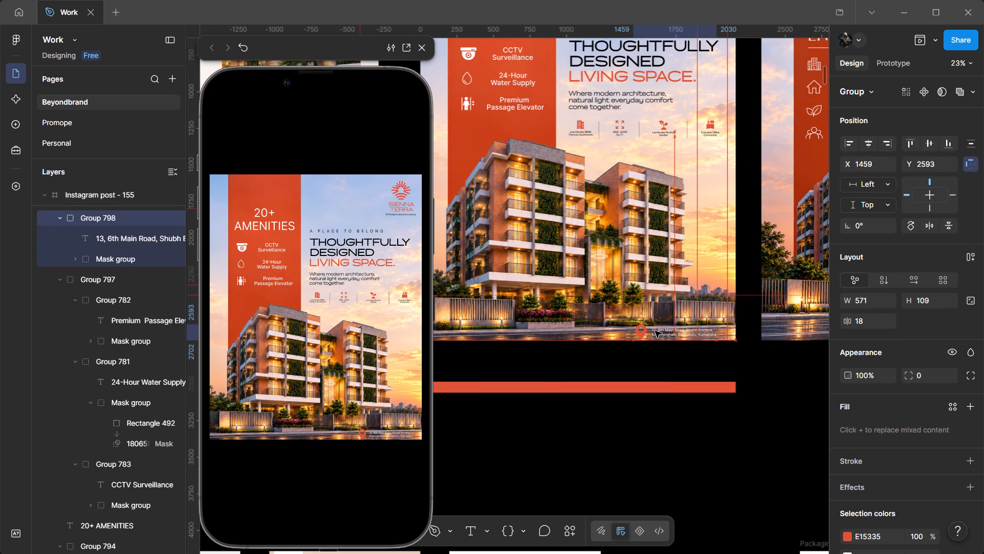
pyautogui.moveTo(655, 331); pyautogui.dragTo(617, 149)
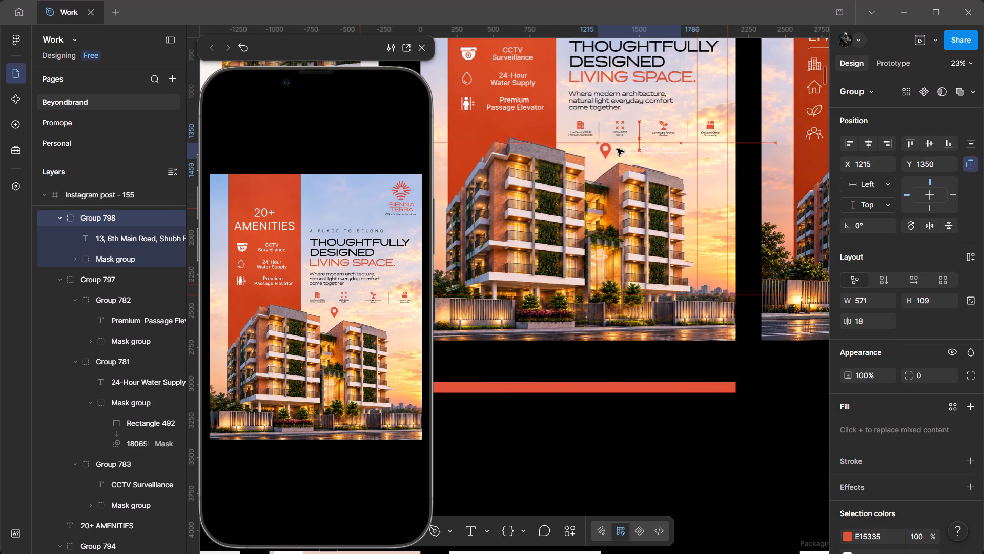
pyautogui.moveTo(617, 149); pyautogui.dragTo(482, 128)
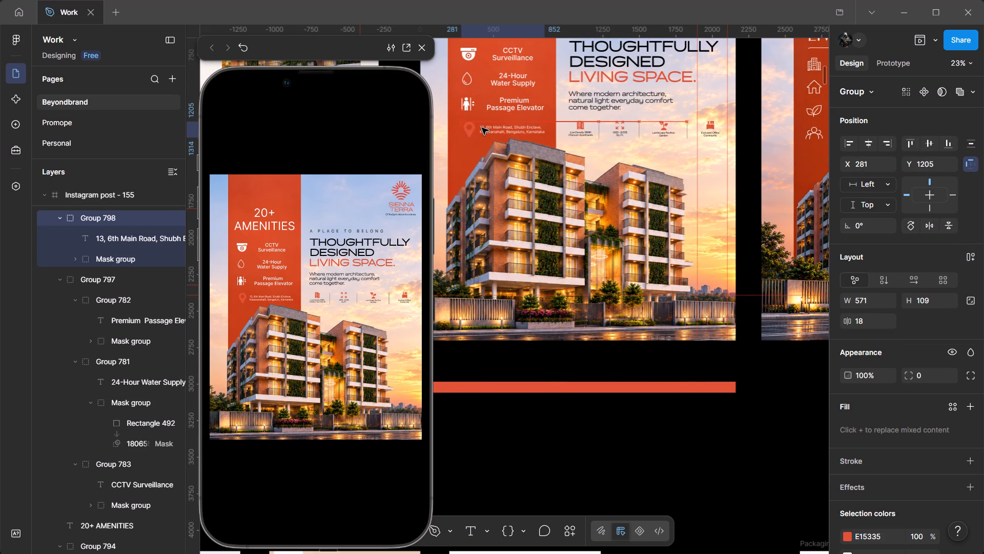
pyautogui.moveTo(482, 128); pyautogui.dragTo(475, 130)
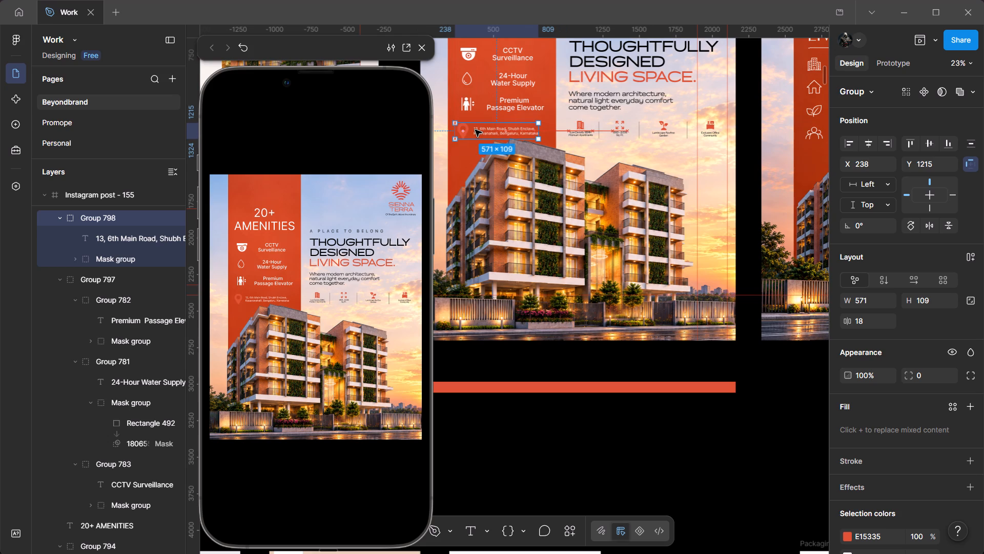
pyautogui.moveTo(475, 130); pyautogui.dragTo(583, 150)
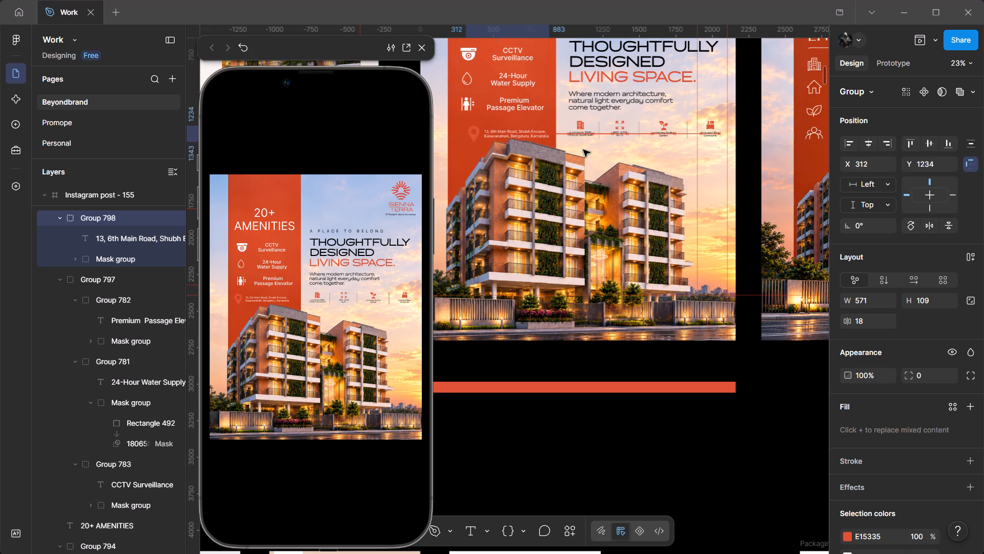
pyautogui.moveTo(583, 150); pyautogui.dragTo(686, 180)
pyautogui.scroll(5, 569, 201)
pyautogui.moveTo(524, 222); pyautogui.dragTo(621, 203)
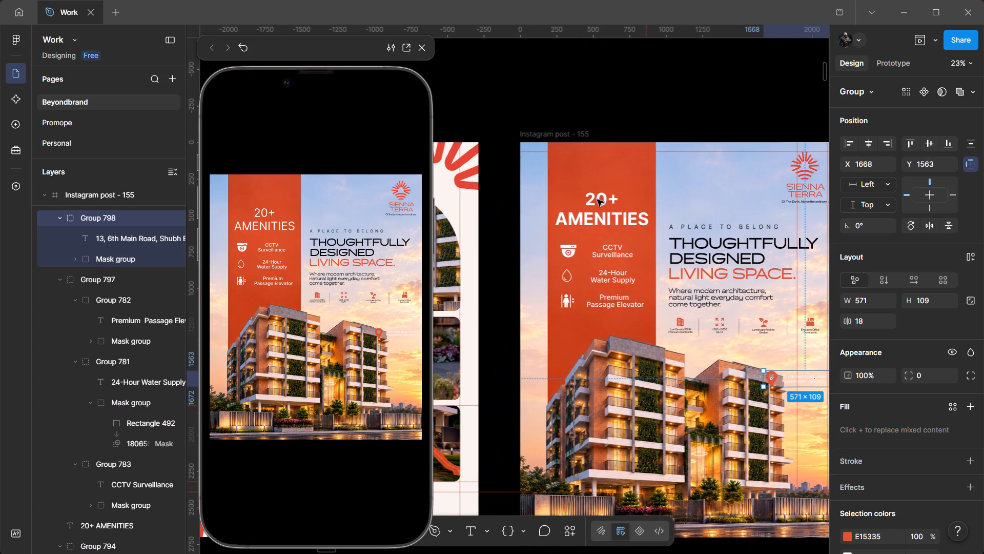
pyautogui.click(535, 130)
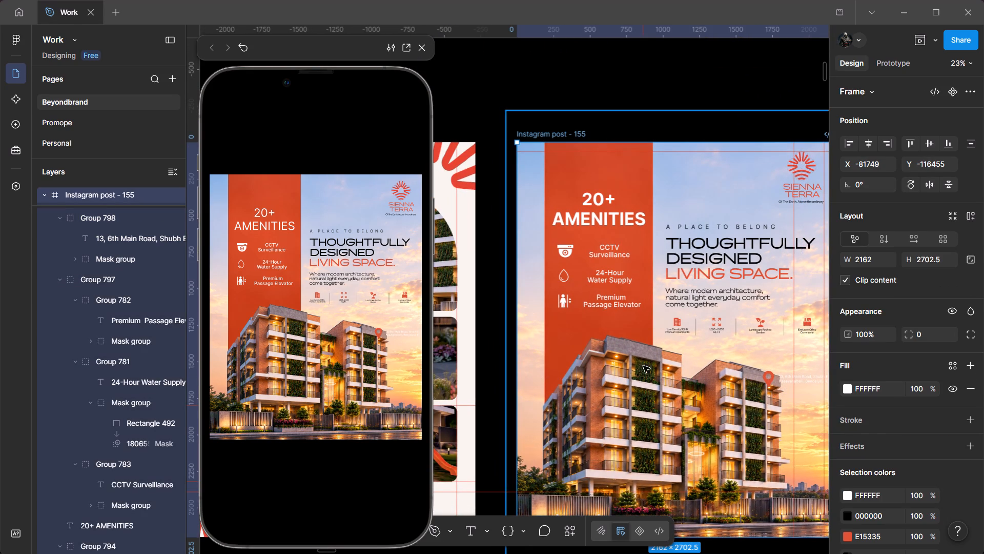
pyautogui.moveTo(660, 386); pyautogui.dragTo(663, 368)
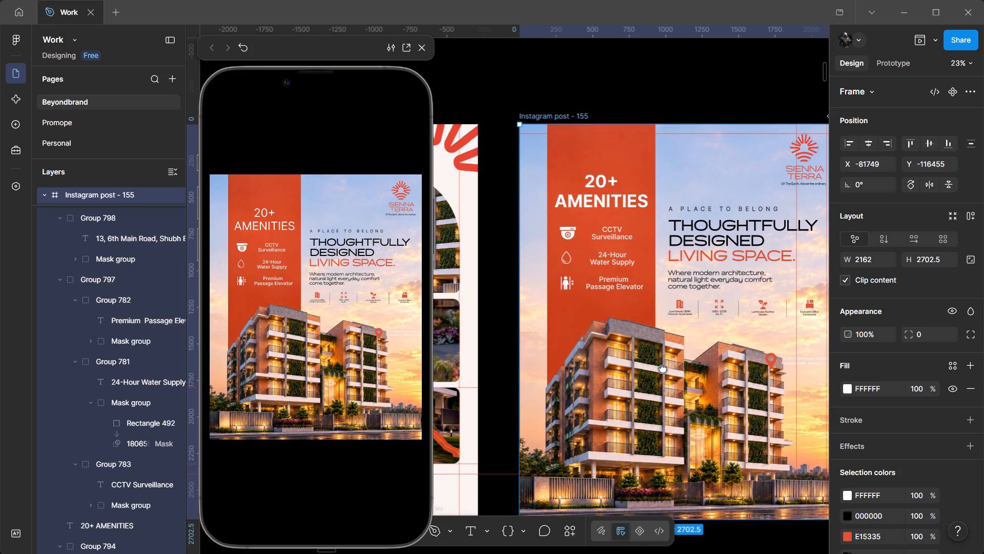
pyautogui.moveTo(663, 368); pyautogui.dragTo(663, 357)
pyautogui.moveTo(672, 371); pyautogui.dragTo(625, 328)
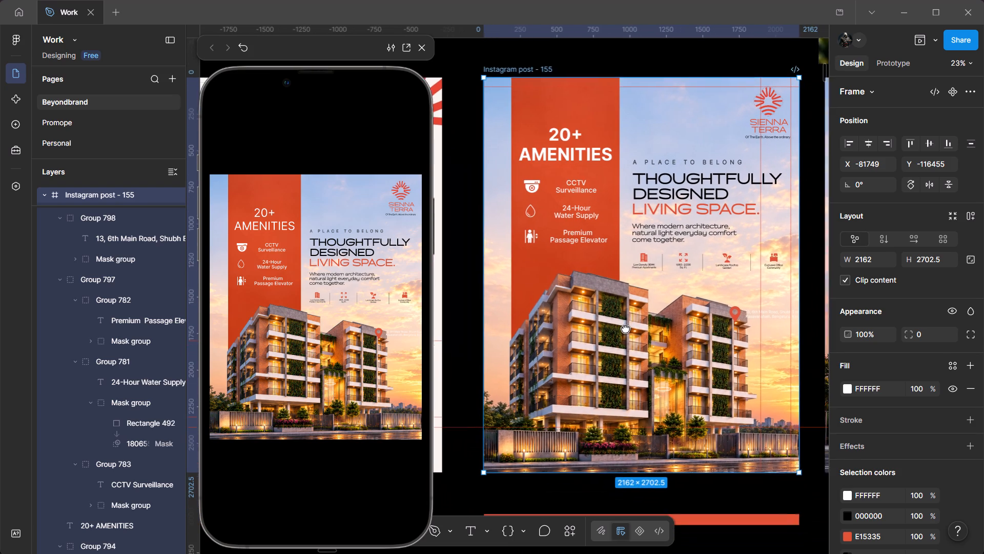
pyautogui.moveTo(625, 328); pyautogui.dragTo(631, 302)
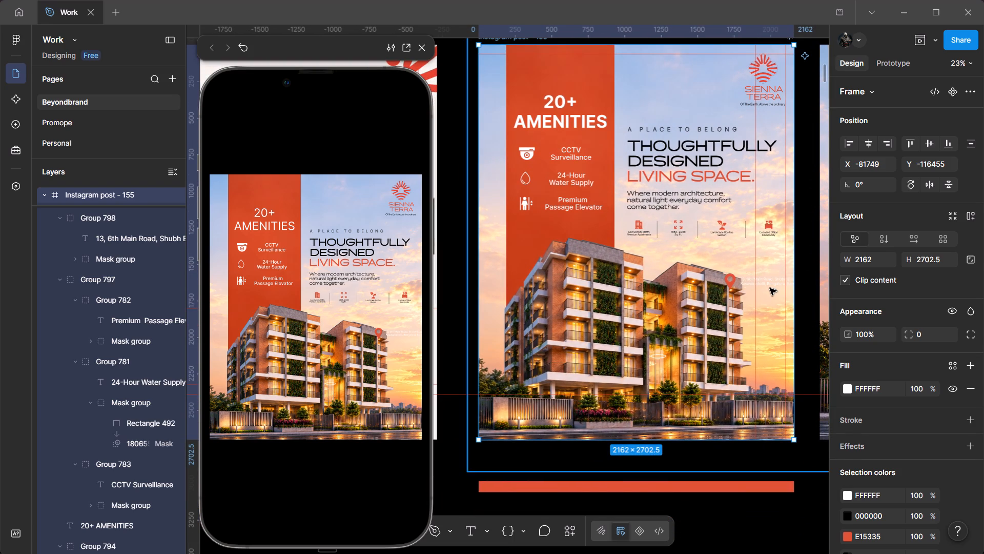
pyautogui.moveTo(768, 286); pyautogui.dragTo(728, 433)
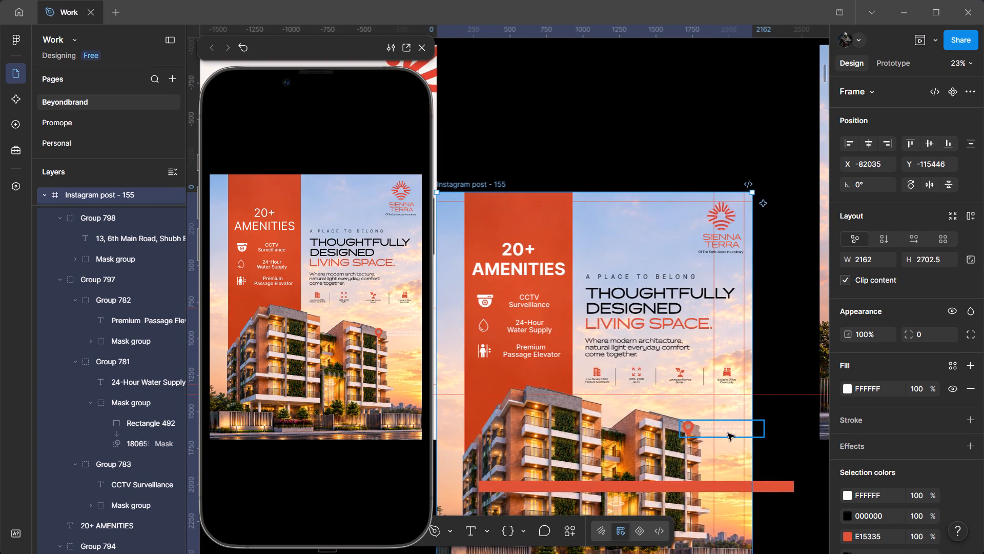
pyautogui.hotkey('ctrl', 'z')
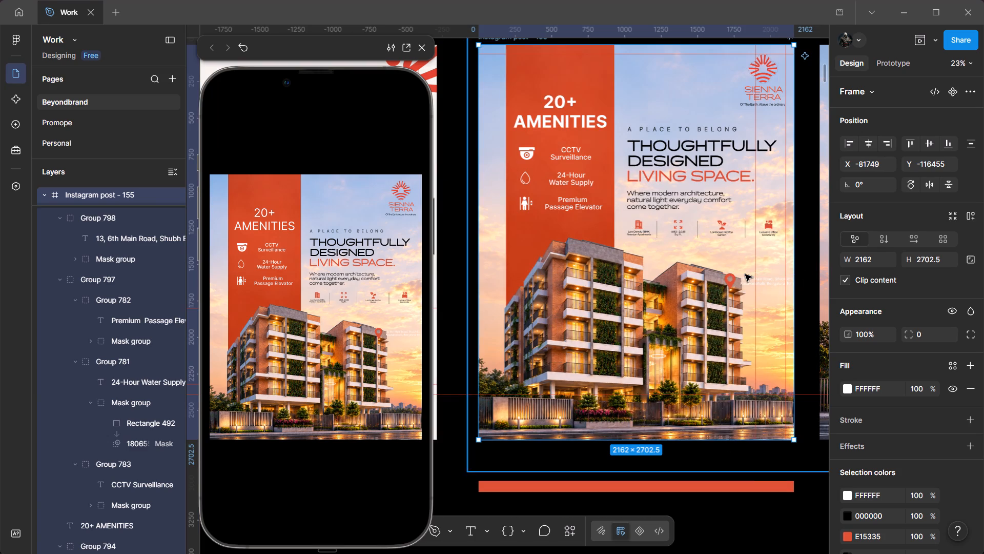
# Move the address group off the poster onto the empty canvas below its lower edge.
pyautogui.click(745, 275)
pyautogui.moveTo(748, 279); pyautogui.dragTo(716, 499)
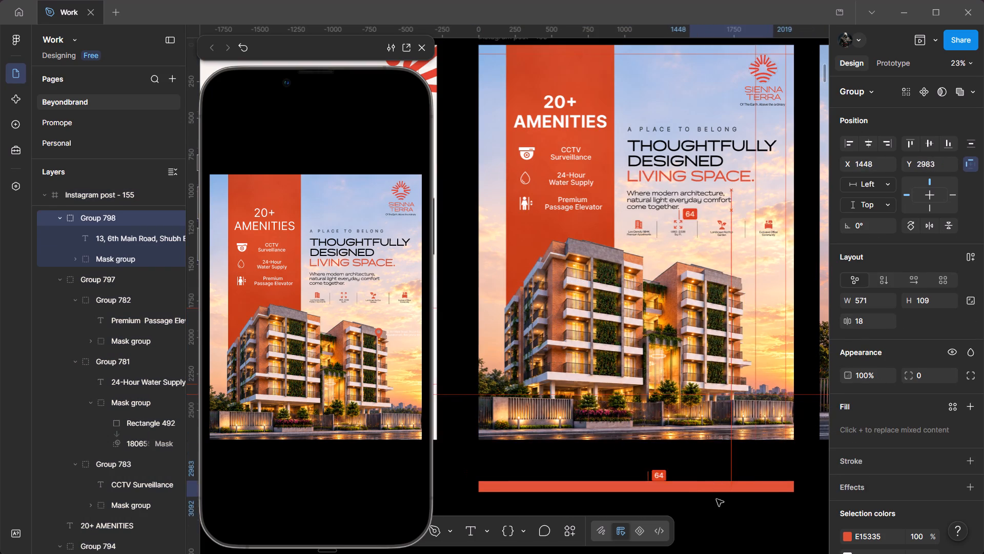
pyautogui.moveTo(716, 499); pyautogui.dragTo(718, 515)
# Place the orange strip back on the poster at X 0, Y 2627, flush with the side and bottom edges.
pyautogui.moveTo(607, 487); pyautogui.dragTo(626, 438)
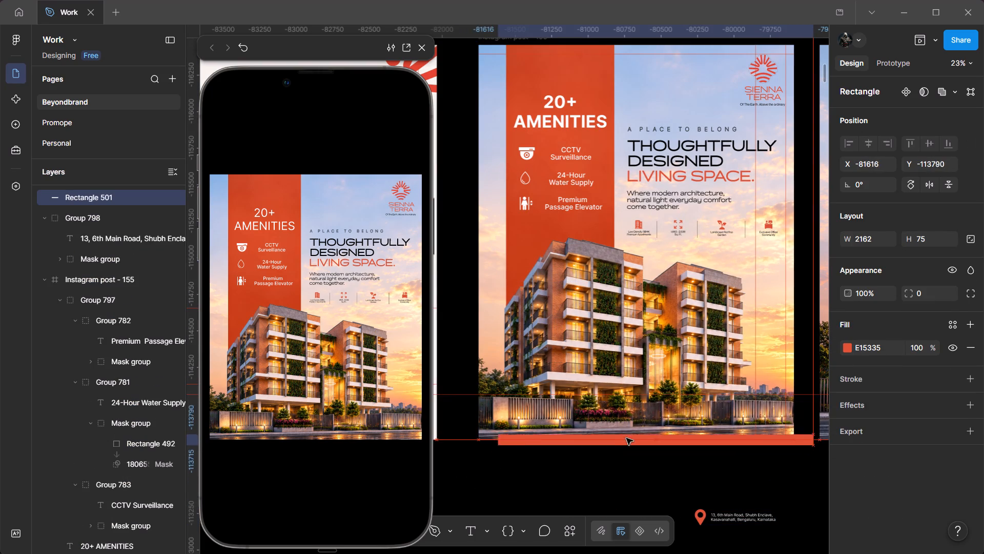
pyautogui.moveTo(626, 438); pyautogui.dragTo(606, 432)
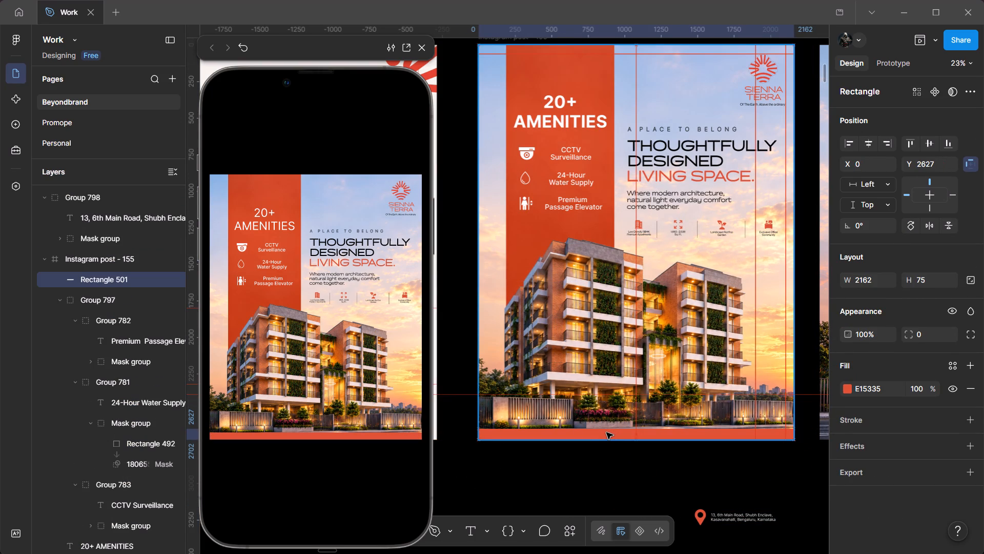
pyautogui.moveTo(606, 432); pyautogui.dragTo(606, 432)
# Select the location pin icon inside the address group below the poster.
pyautogui.keyDown('ctrl'); pyautogui.scroll(6, 723, 533); pyautogui.keyUp('ctrl')
pyautogui.moveTo(709, 530); pyautogui.dragTo(667, 493)
pyautogui.doubleClick(664, 492)
pyautogui.keyDown('ctrl'); pyautogui.scroll(-4, 637, 482); pyautogui.keyUp('ctrl')
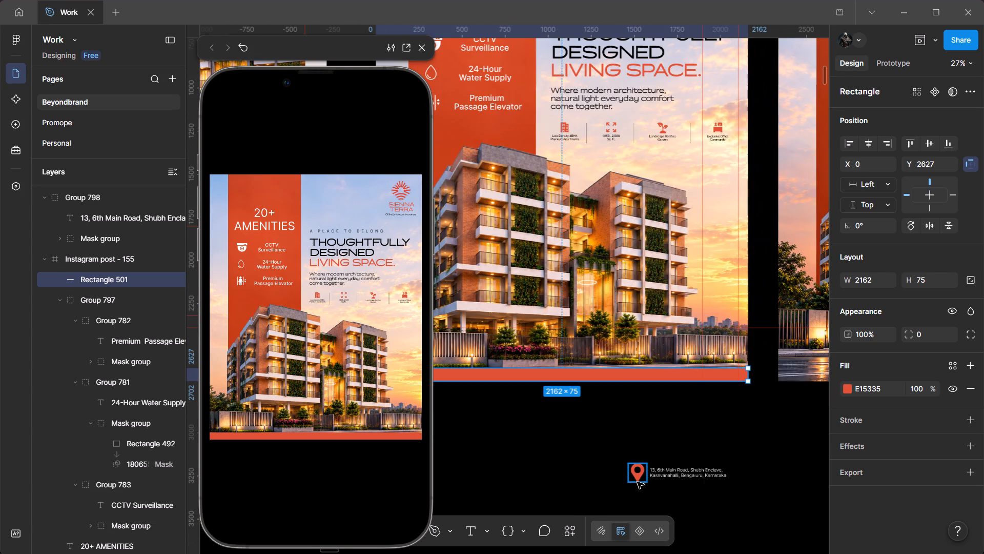
# Move the location pin and address group up to just below the poster, at about X -80525, Y -113612.
pyautogui.moveTo(673, 472); pyautogui.dragTo(629, 399)
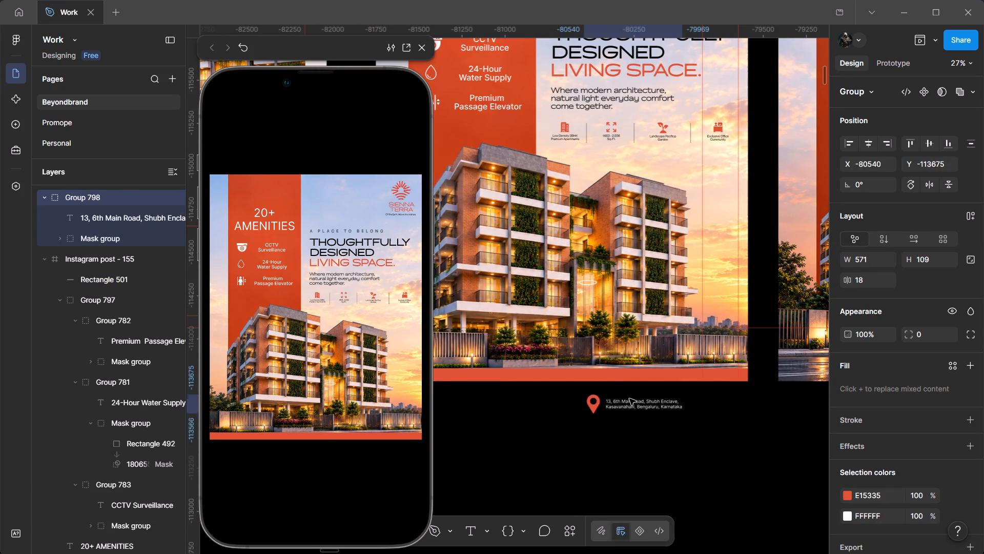
pyautogui.moveTo(629, 399); pyautogui.dragTo(632, 415)
# Widen the address text box to about 930 and replace its line break with a space to make one line.
pyautogui.doubleClick(630, 415)
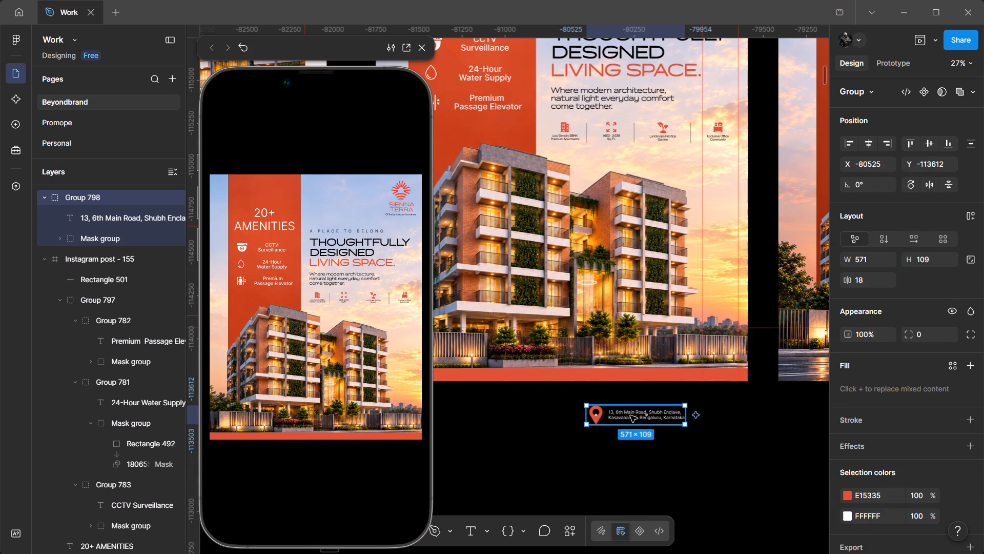
pyautogui.moveTo(686, 418); pyautogui.dragTo(769, 419)
pyautogui.doubleClick(631, 416)
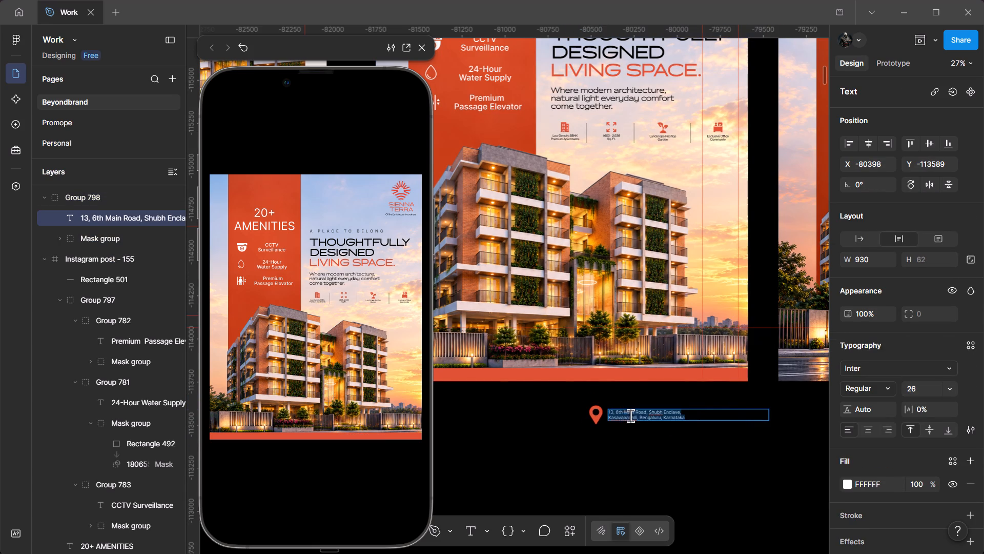
pyautogui.click(624, 416)
pyautogui.press('Left')
pyautogui.press('Left')
pyautogui.press('Left')
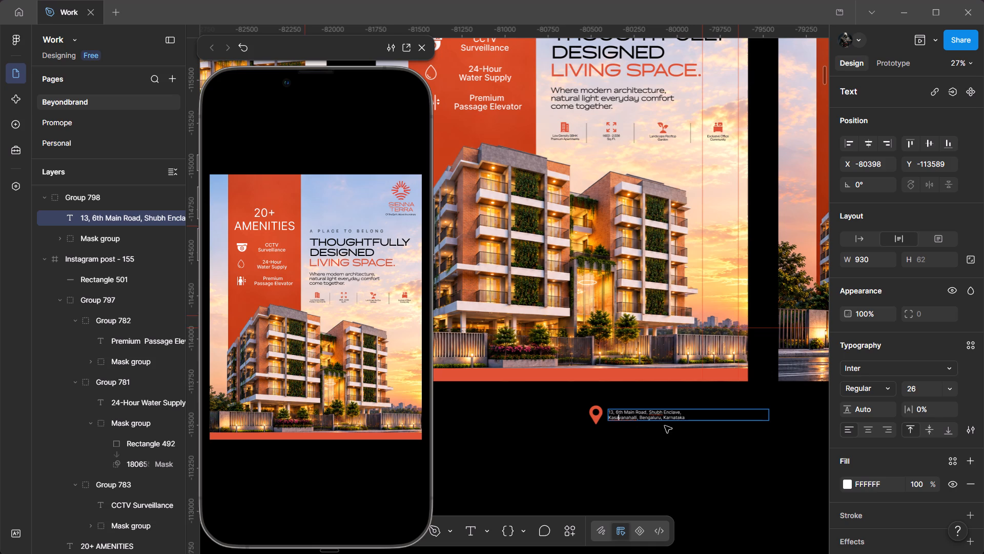
pyautogui.press('Left')
pyautogui.press('Left')
pyautogui.press('Left')
pyautogui.press('BackSpace')
pyautogui.press('space')
pyautogui.click(692, 430)
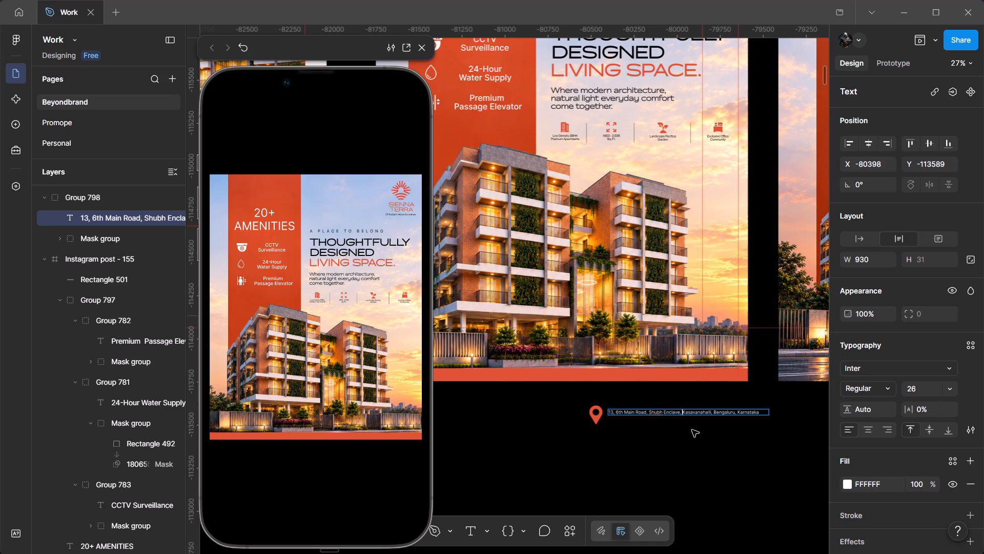
# Narrow the address text box to about 882 so it fits its single line closely.
pyautogui.keyDown('ctrl'); pyautogui.scroll(5, 688, 425); pyautogui.keyUp('ctrl')
pyautogui.moveTo(774, 403); pyautogui.dragTo(667, 380)
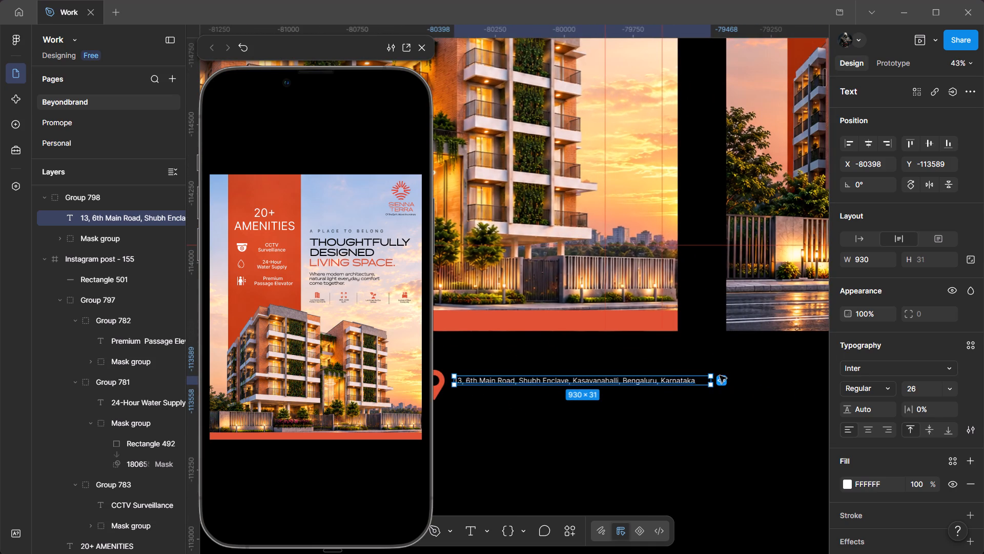
pyautogui.moveTo(713, 381); pyautogui.dragTo(699, 380)
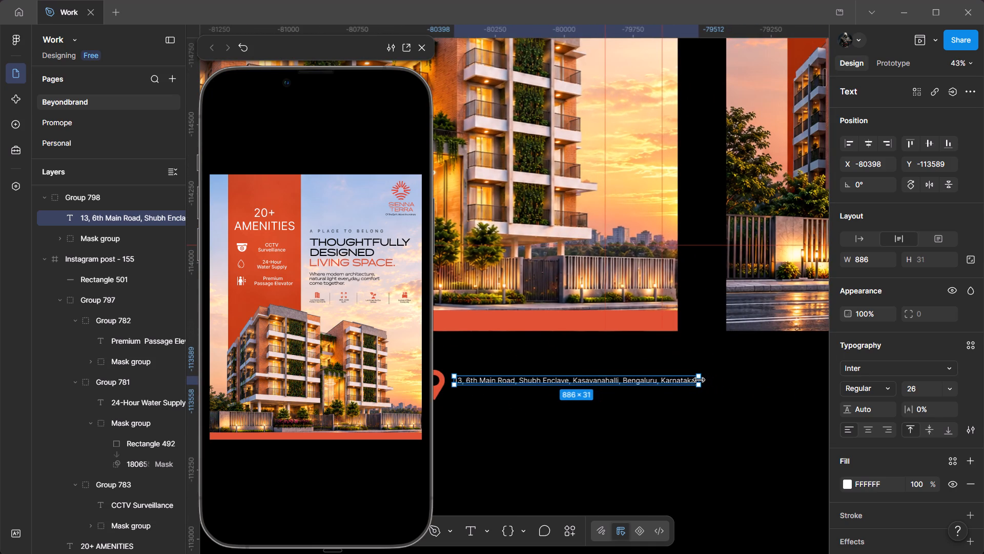
pyautogui.moveTo(699, 380); pyautogui.dragTo(698, 380)
pyautogui.keyDown('ctrl'); pyautogui.scroll(-5, 700, 380); pyautogui.keyUp('ctrl')
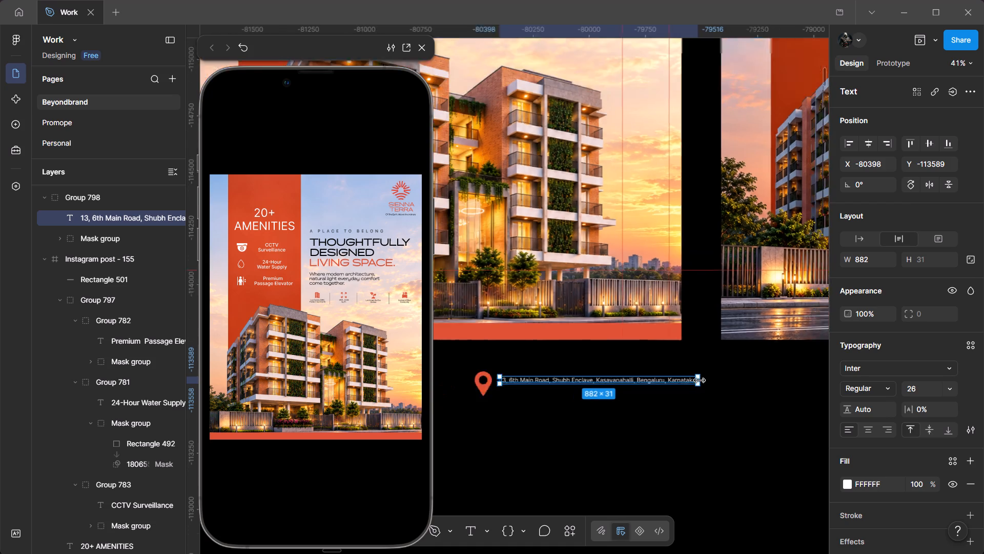
# Move the address line without its pin onto the orange bottom strip, at about X 691, Y 2649.
pyautogui.moveTo(608, 406); pyautogui.dragTo(705, 407)
pyautogui.moveTo(668, 380); pyautogui.dragTo(617, 338)
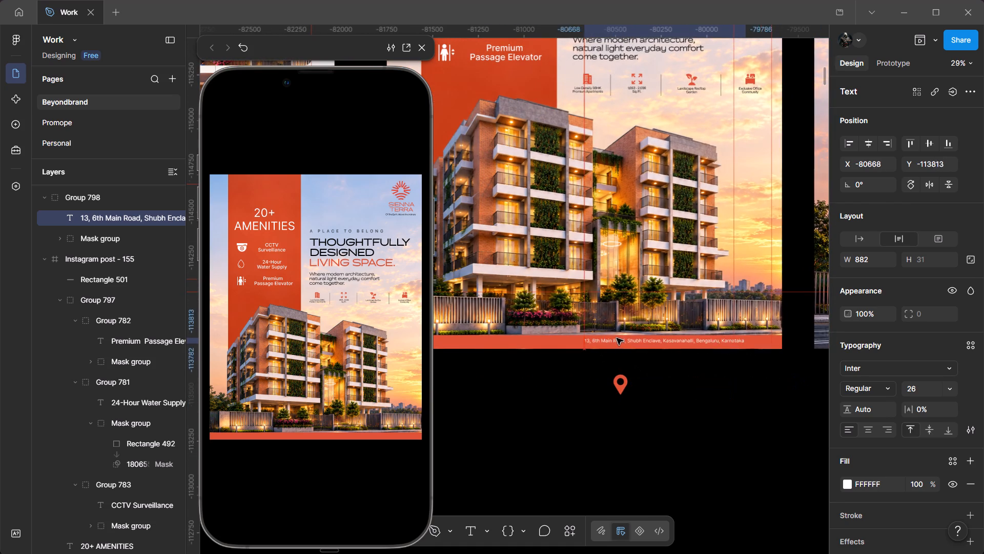
pyautogui.moveTo(617, 338); pyautogui.dragTo(572, 339)
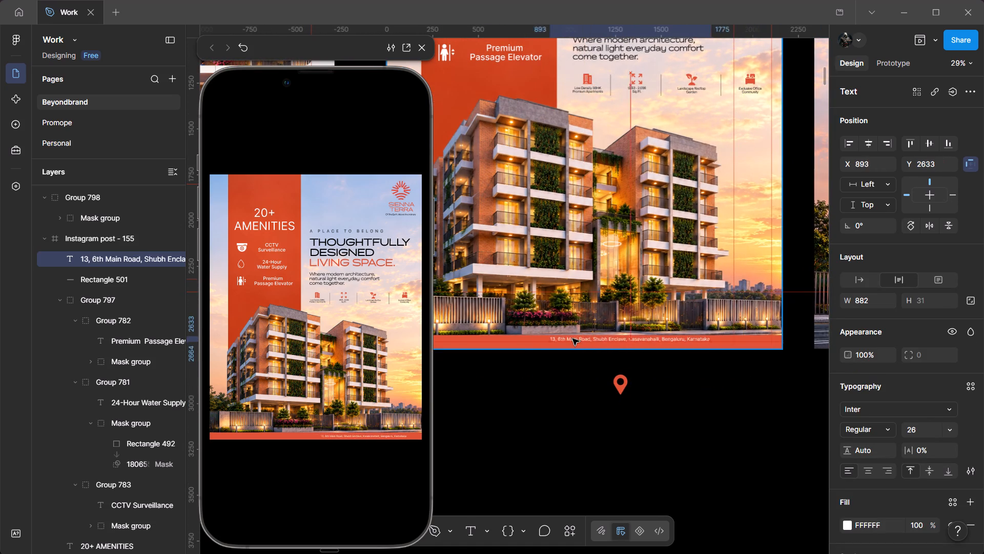
pyautogui.moveTo(572, 339); pyautogui.dragTo(542, 343)
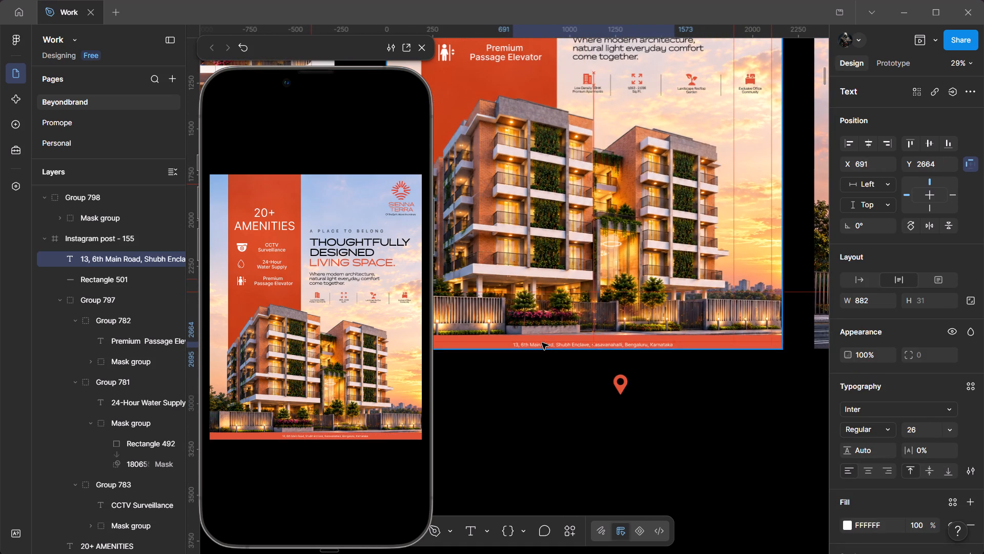
pyautogui.moveTo(542, 343); pyautogui.dragTo(544, 340)
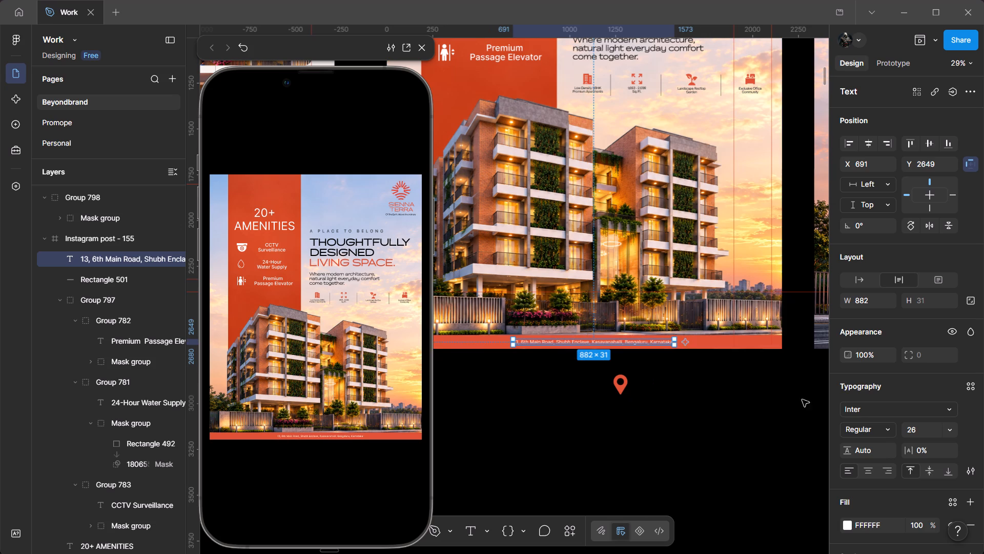
# Set the address line's font weight to Medium and widen its box to about 899 to keep one line.
pyautogui.click(876, 424)
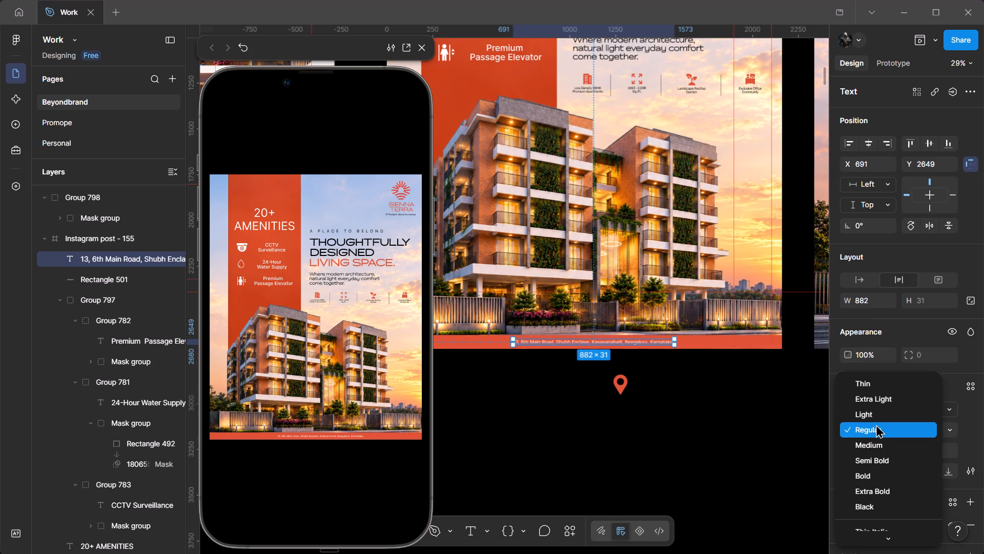
pyautogui.click(871, 442)
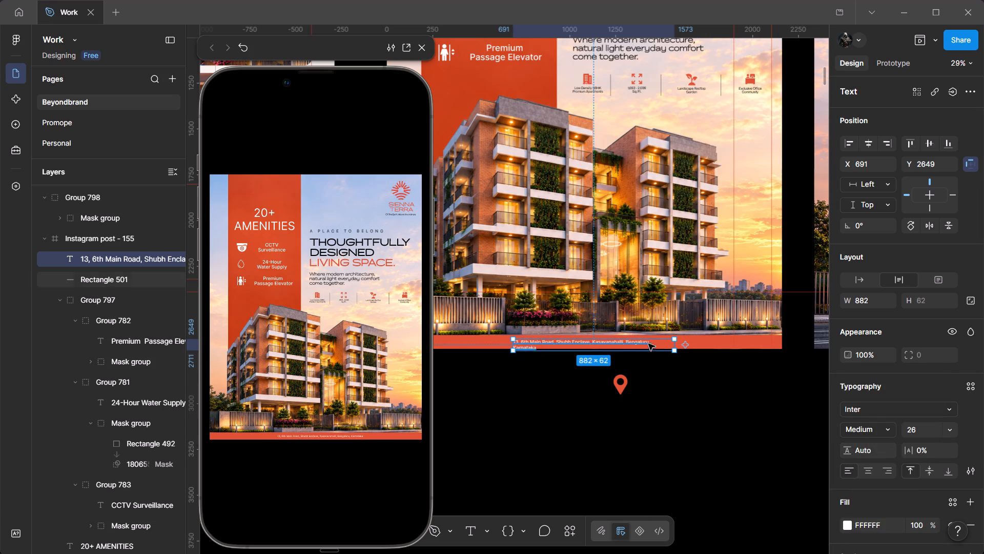
pyautogui.click(676, 345)
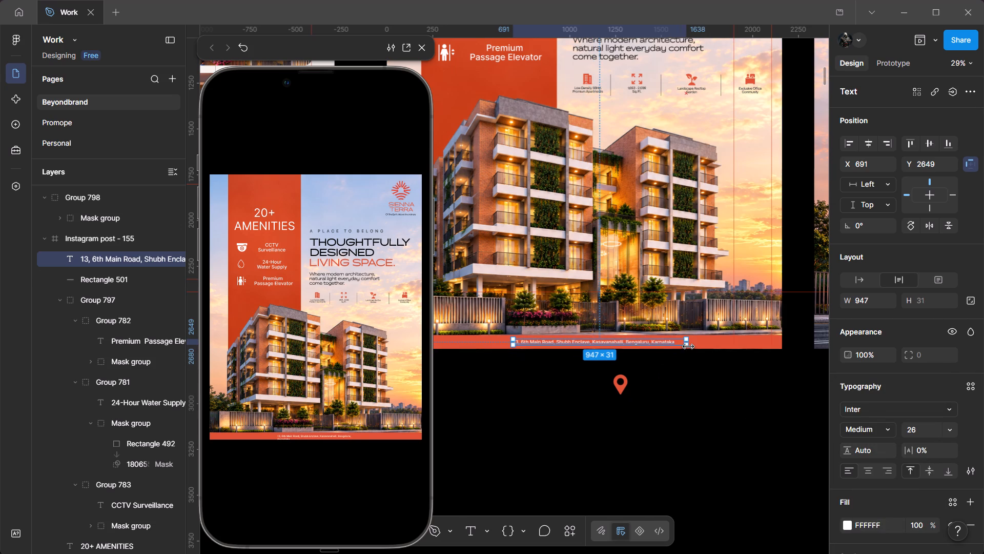
# Set the address line's font size to 30 and widen its text box to about 1041 to keep one line.
pyautogui.click(921, 427)
pyautogui.press('Up')
pyautogui.press('Up')
pyautogui.press('Up')
pyautogui.press('Up')
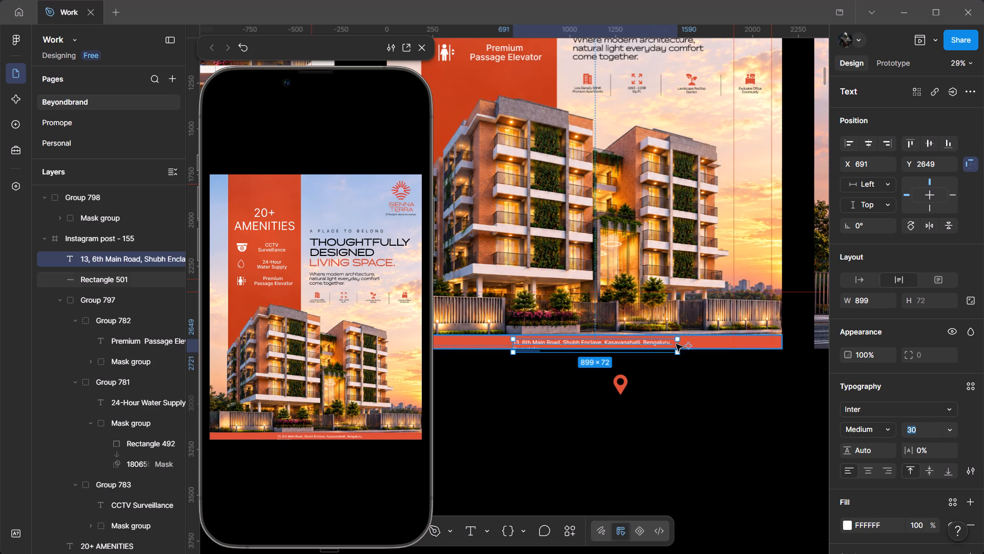
pyautogui.moveTo(678, 346); pyautogui.dragTo(694, 347)
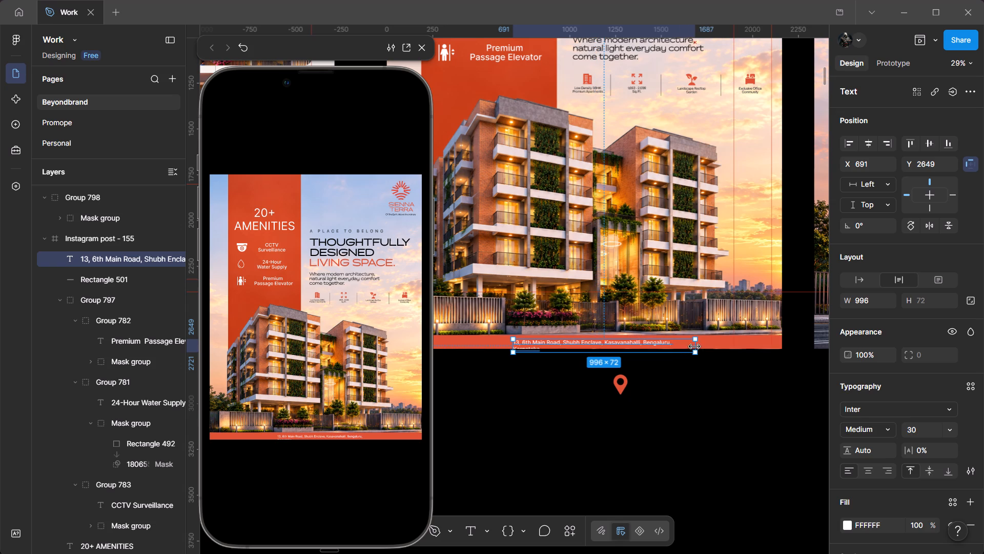
pyautogui.moveTo(694, 347); pyautogui.dragTo(702, 347)
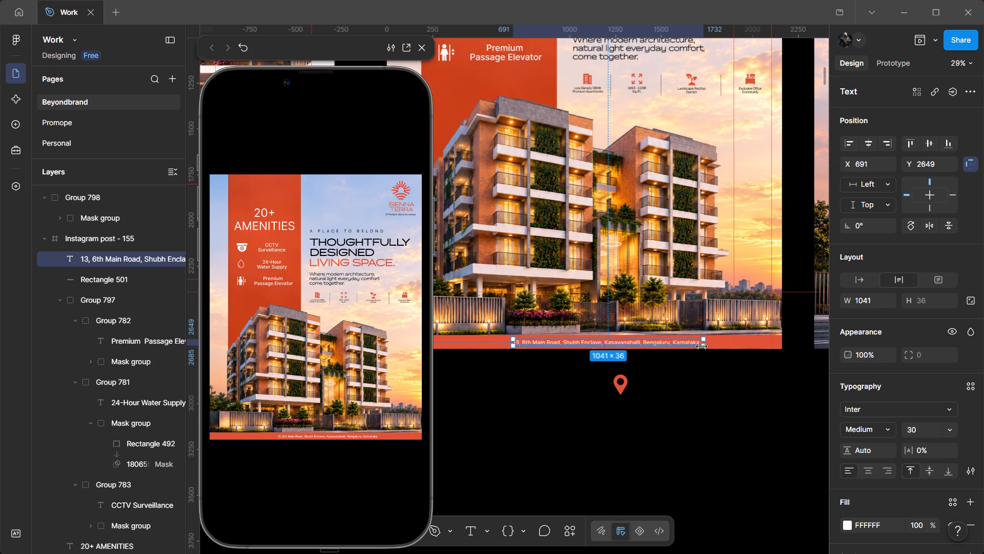
pyautogui.moveTo(702, 347); pyautogui.dragTo(703, 346)
# Recolour the location pin icon white through the fill of the rectangle inside its mask group.
pyautogui.keyDown('ctrl'); pyautogui.scroll(4, 596, 357); pyautogui.keyUp('ctrl')
pyautogui.click(551, 354)
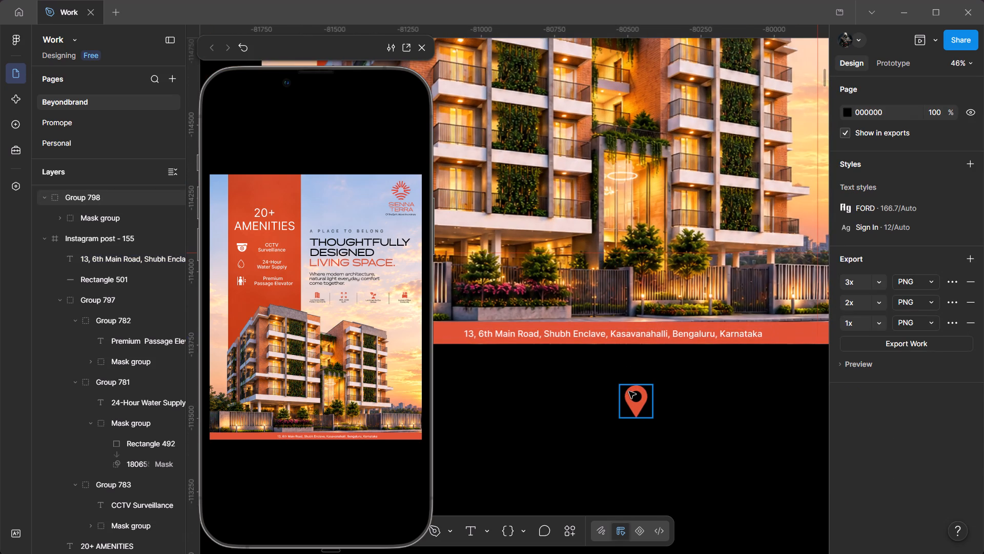
pyautogui.doubleClick(629, 391)
pyautogui.click(59, 216)
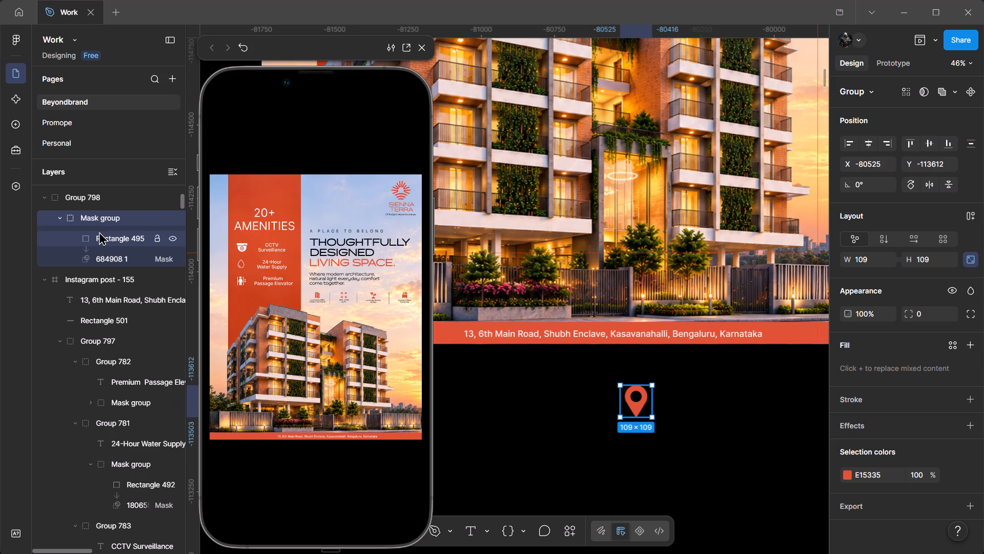
pyautogui.click(99, 231)
pyautogui.click(849, 347)
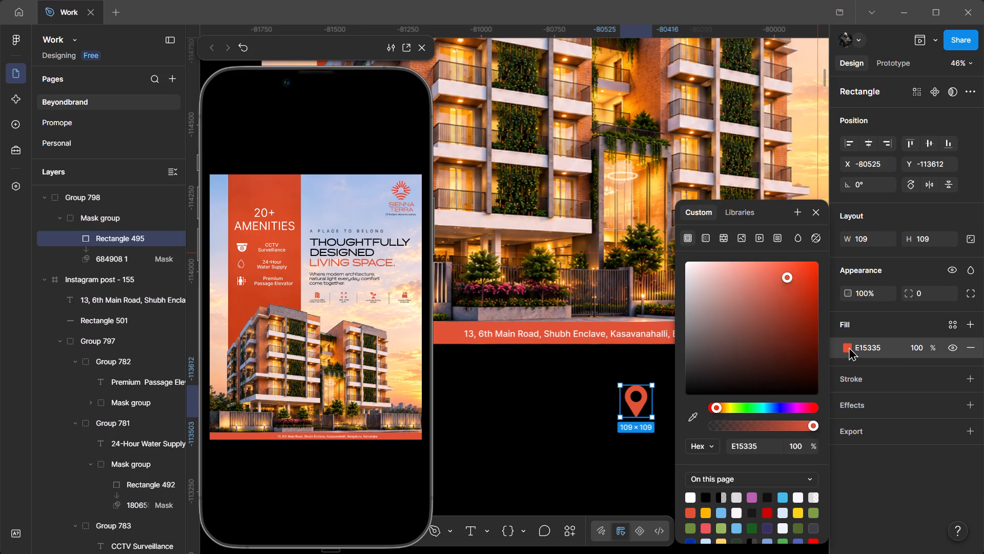
pyautogui.moveTo(750, 321); pyautogui.dragTo(586, 205)
pyautogui.click(509, 386)
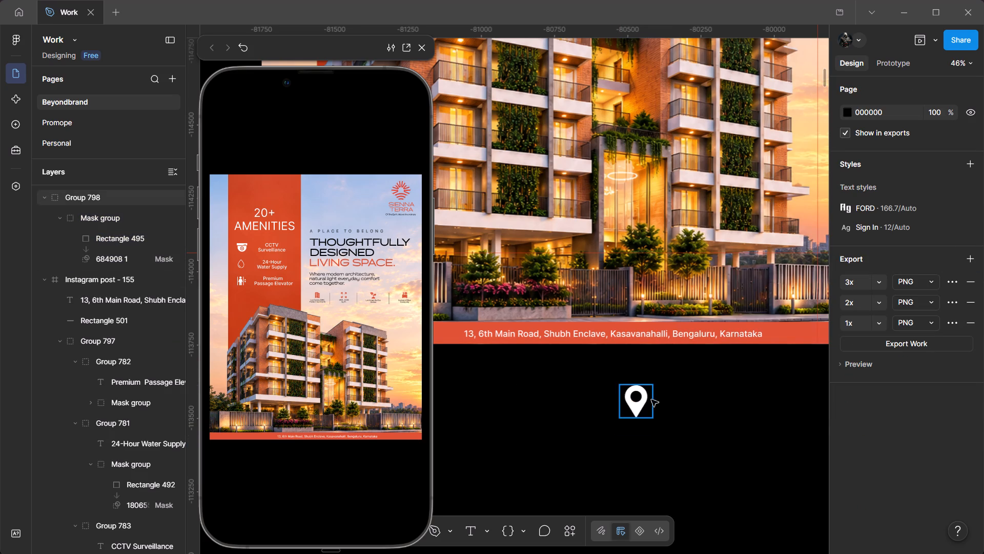
# Ungroup the outer group around the white location pin, keeping only its mask group.
pyautogui.click(67, 221)
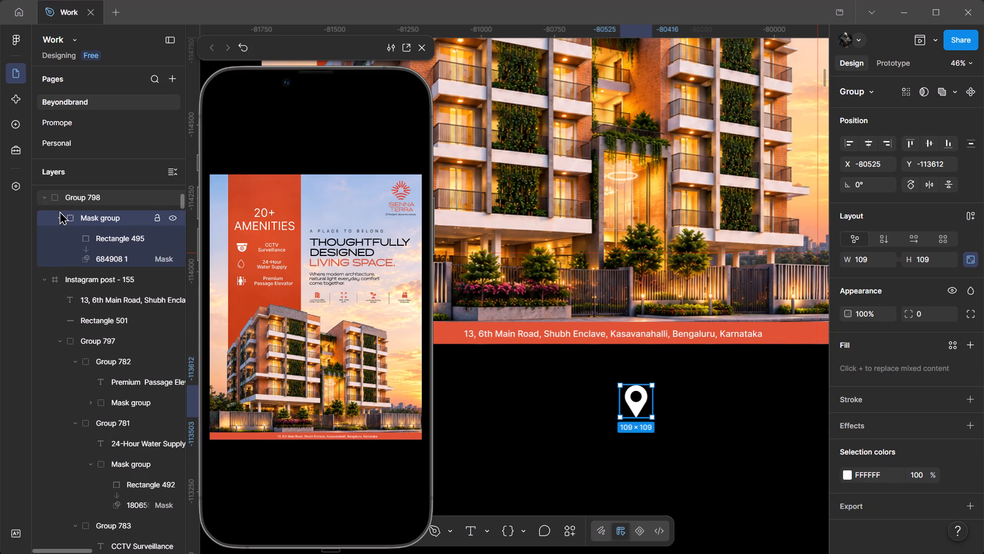
pyautogui.click(60, 217)
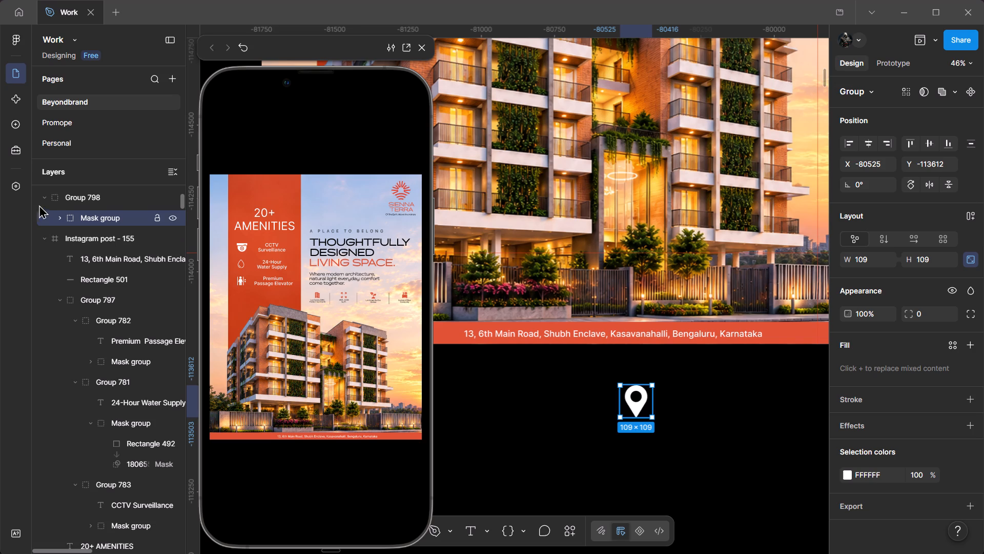
pyautogui.click(46, 199)
pyautogui.click(85, 200)
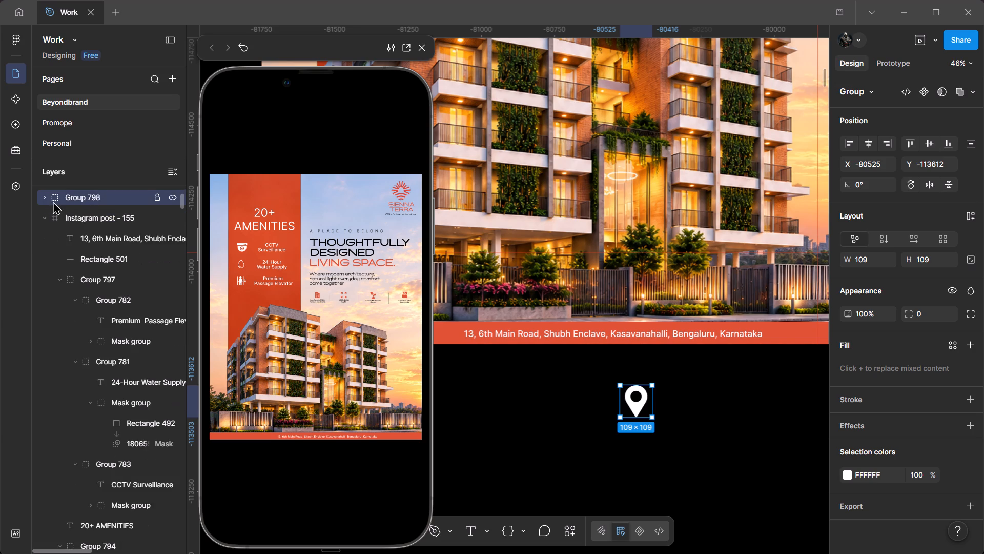
pyautogui.click(45, 199)
pyautogui.scroll(2, 100, 217)
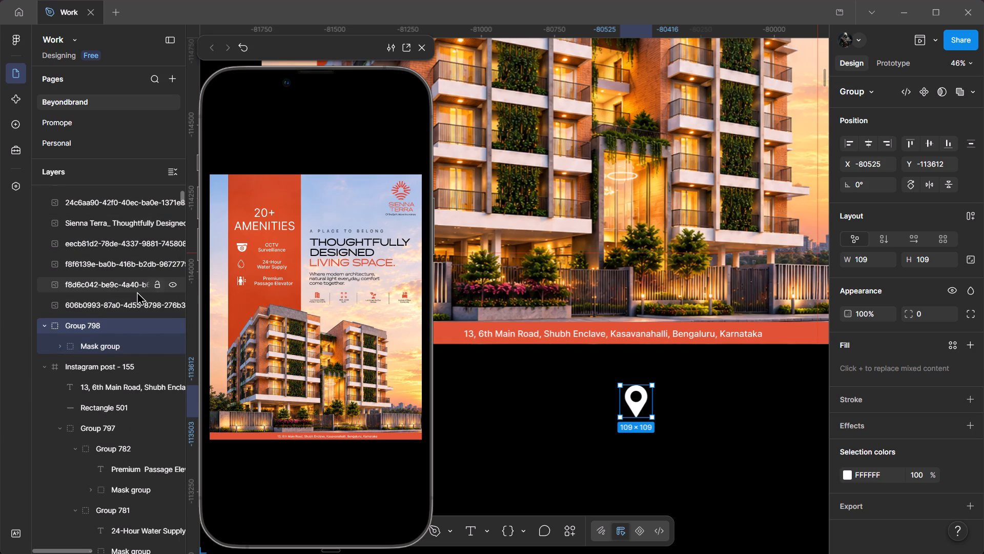
pyautogui.hotkey('ctrl', 'BackSpace')
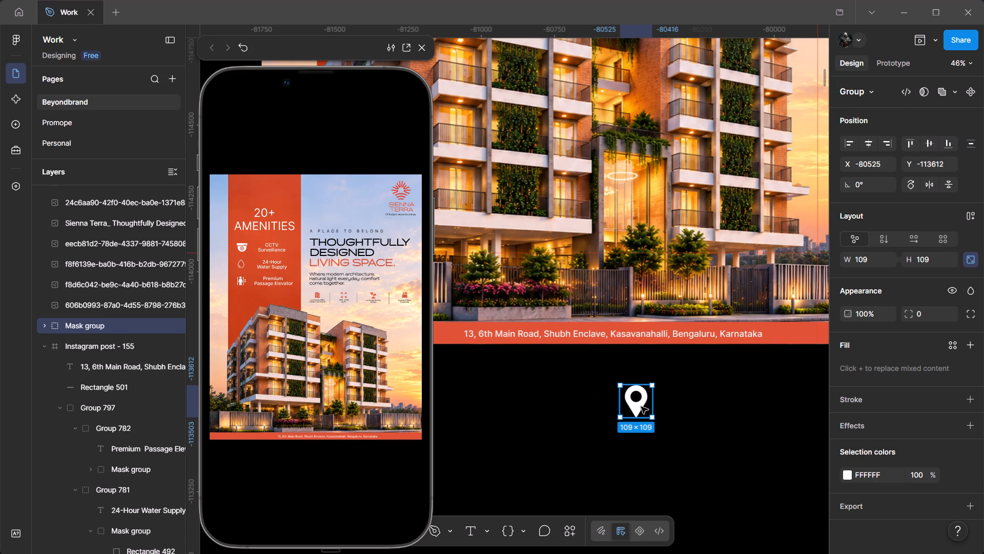
# Scale the location pin down to about 58 × 58 and move it onto the orange strip, just before the address line.
pyautogui.press('k')
pyautogui.moveTo(651, 419); pyautogui.dragTo(632, 399)
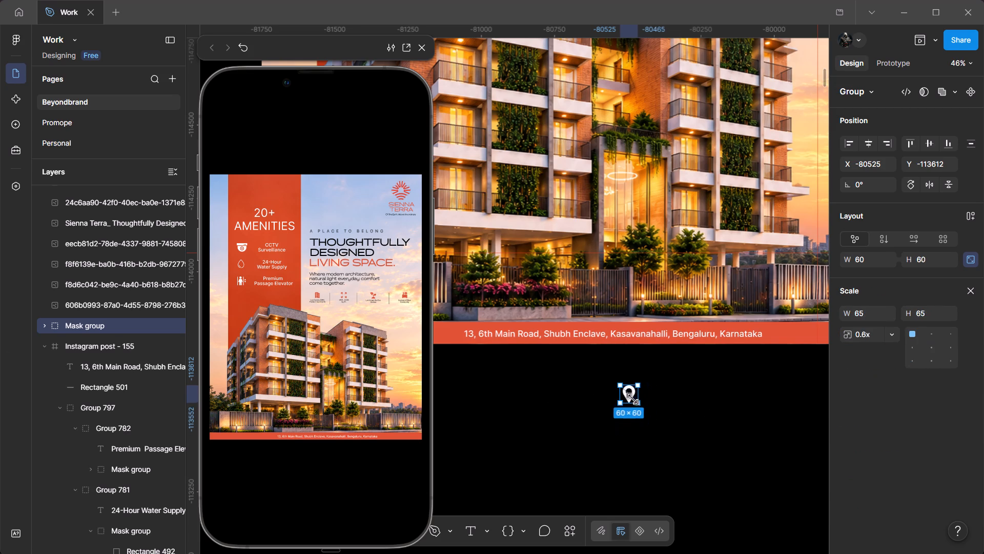
pyautogui.moveTo(632, 399); pyautogui.dragTo(638, 402)
pyautogui.moveTo(549, 387); pyautogui.dragTo(642, 401)
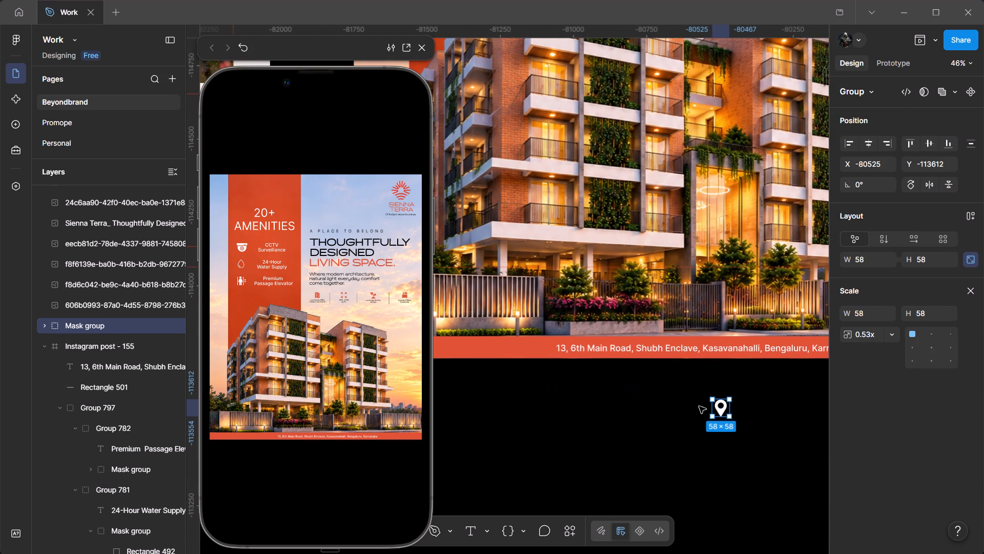
pyautogui.moveTo(716, 406); pyautogui.dragTo(539, 345)
# Scale the pin on the strip down to about 41 × 41 and position it at about X 621, Y 2644.
pyautogui.keyDown('ctrl'); pyautogui.scroll(10, 539, 345); pyautogui.keyUp('ctrl')
pyautogui.press('k')
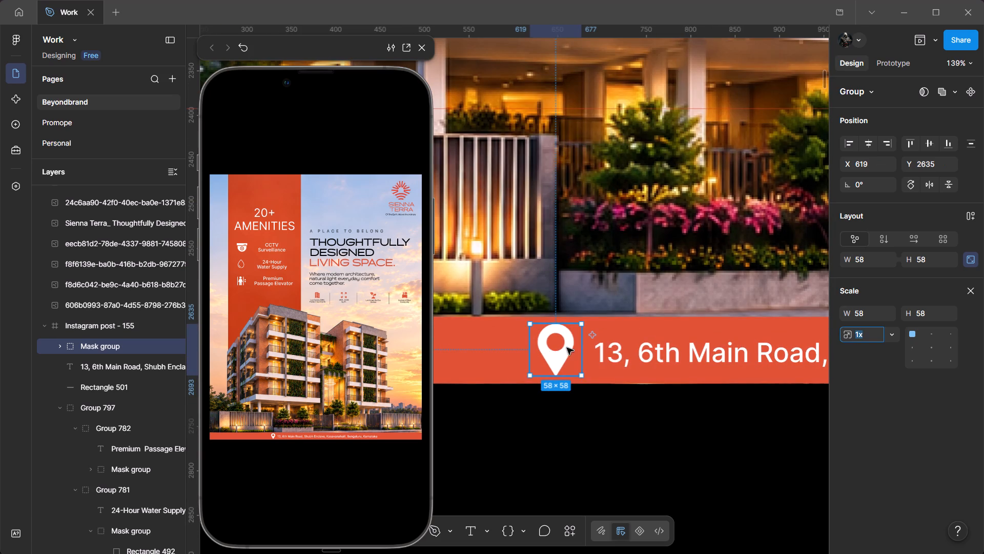
pyautogui.moveTo(583, 325); pyautogui.dragTo(571, 333)
pyautogui.moveTo(544, 350); pyautogui.dragTo(546, 344)
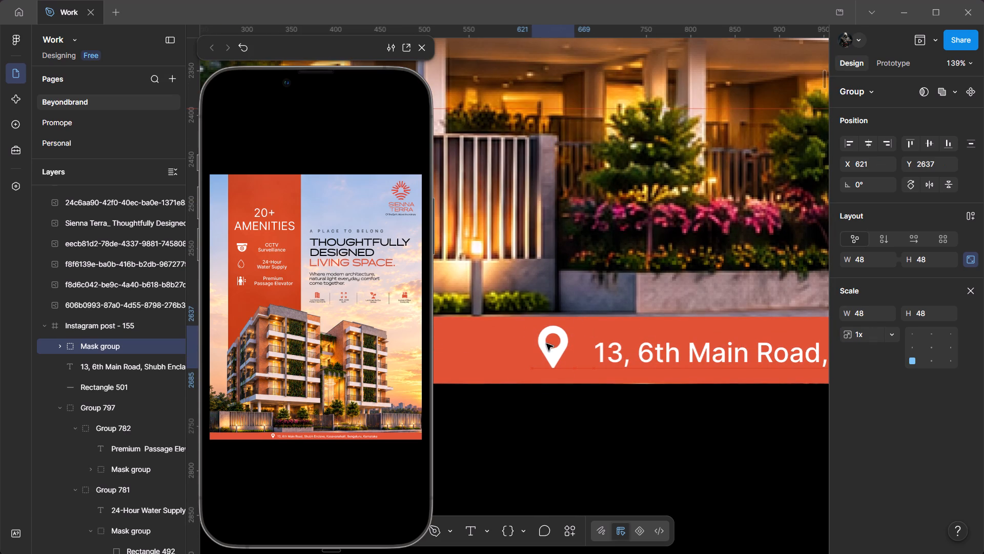
pyautogui.moveTo(546, 344); pyautogui.dragTo(546, 344)
pyautogui.keyDown('ctrl'); pyautogui.scroll(5, 536, 379); pyautogui.keyUp('ctrl')
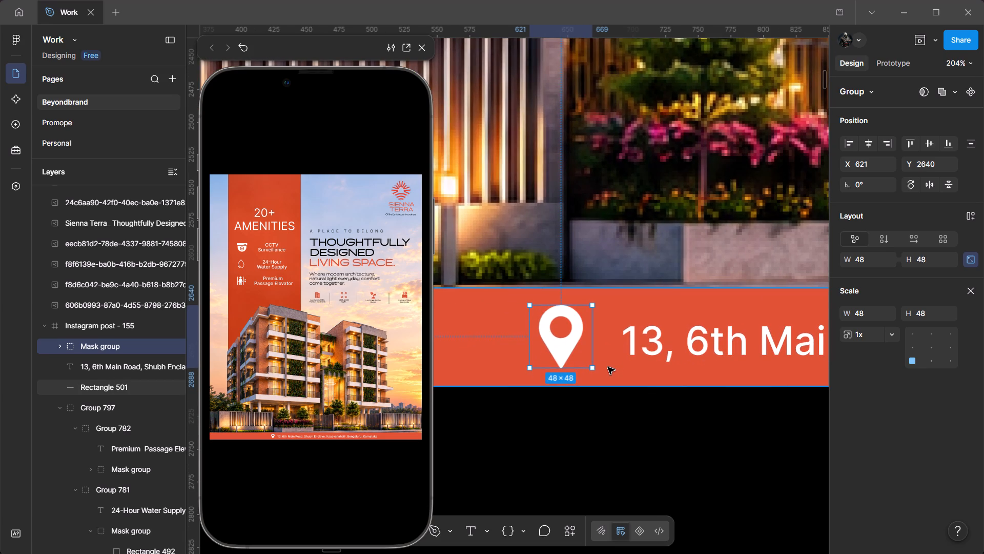
pyautogui.press('k')
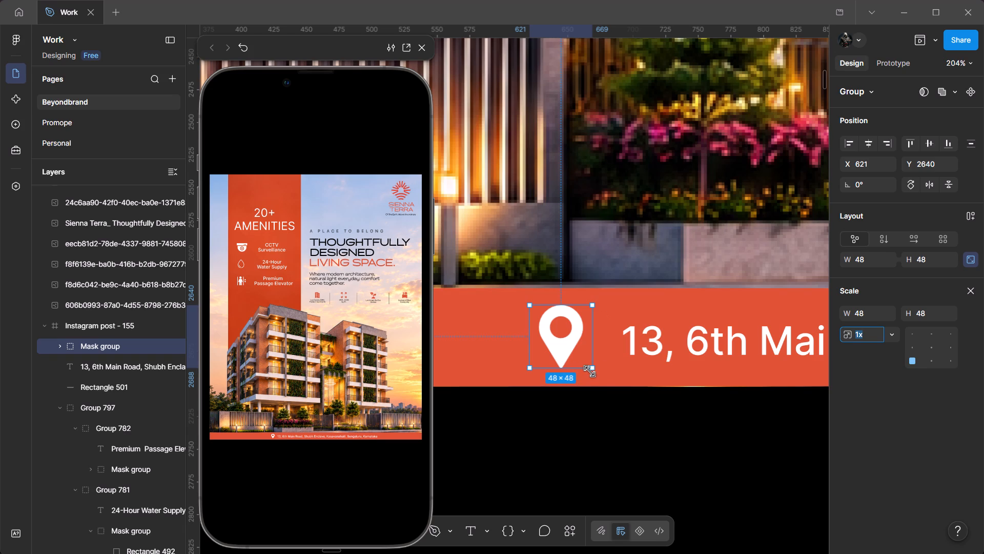
pyautogui.moveTo(588, 367); pyautogui.dragTo(584, 363)
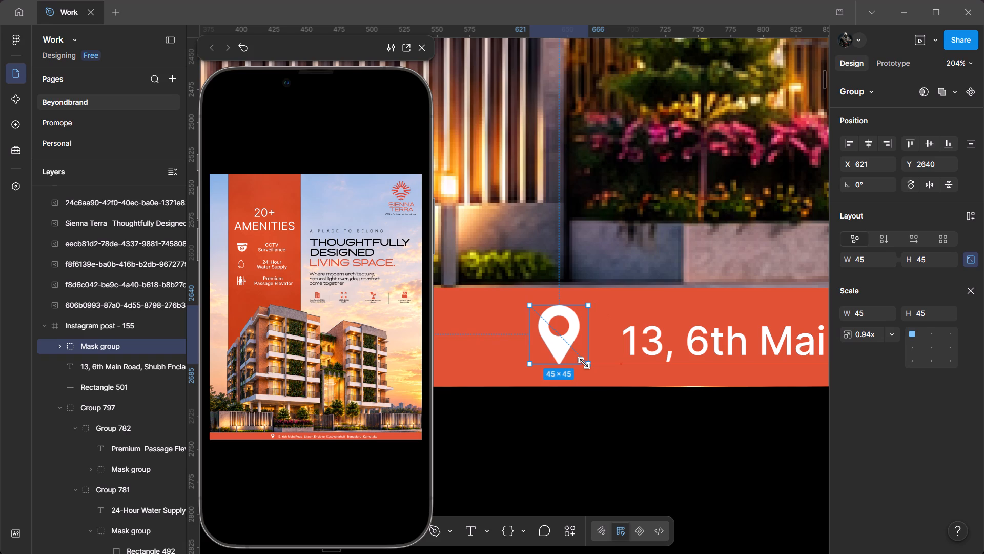
pyautogui.moveTo(584, 363); pyautogui.dragTo(581, 359)
pyautogui.moveTo(558, 329); pyautogui.dragTo(558, 332)
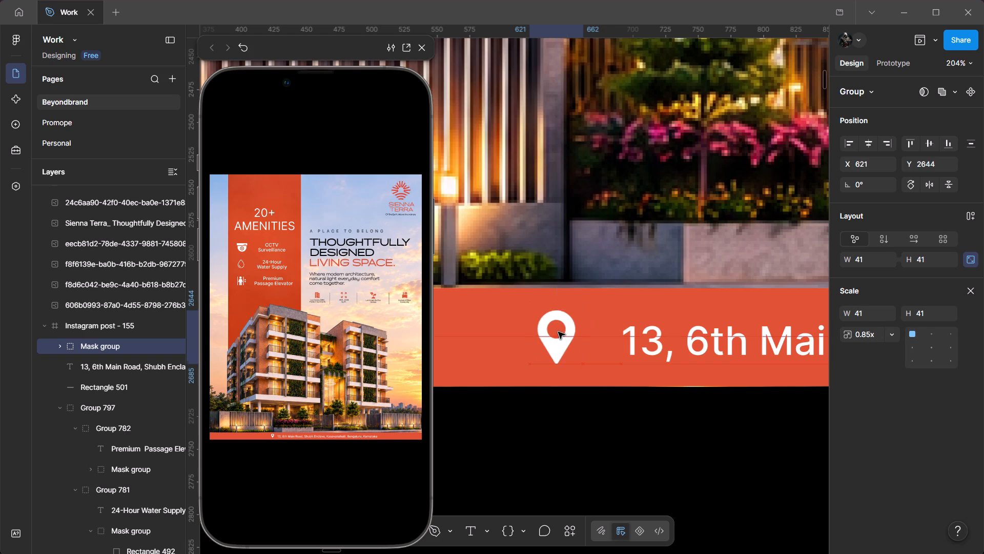
pyautogui.moveTo(558, 332); pyautogui.dragTo(558, 334)
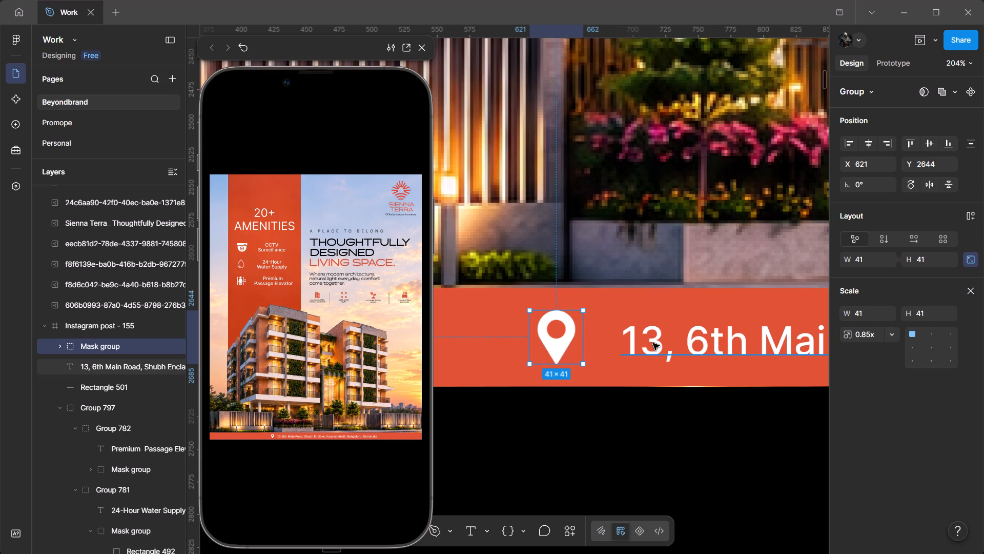
# Group the location pin with the address line and centre the group horizontally on the poster.
pyautogui.keyDown('shift'); pyautogui.click(653, 343); pyautogui.keyUp('shift')
pyautogui.hotkey('ctrl', 'g')
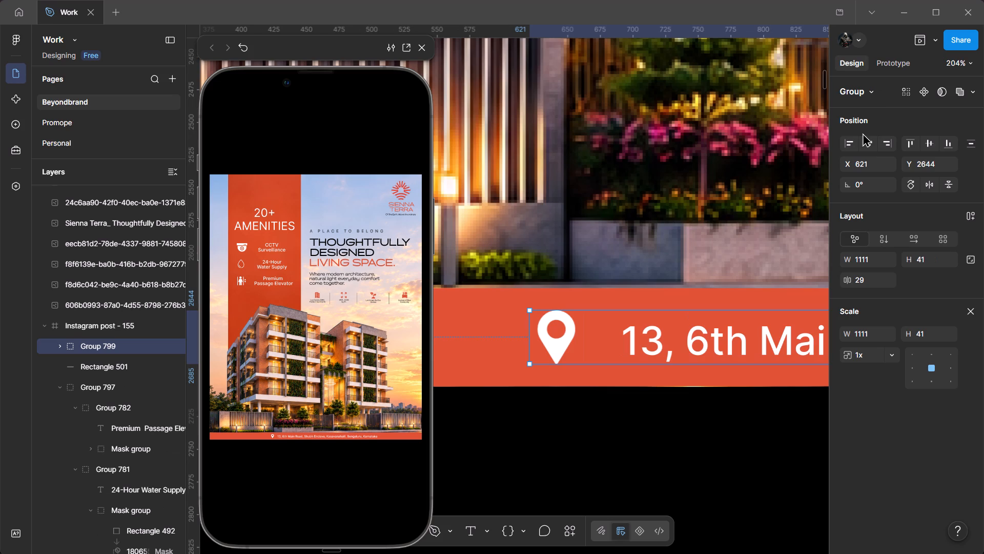
pyautogui.click(869, 142)
pyautogui.click(640, 466)
# Group the pin-and-address group together with the orange strip rectangle behind it.
pyautogui.keyDown('ctrl'); pyautogui.scroll(-2, 640, 465); pyautogui.keyUp('ctrl')
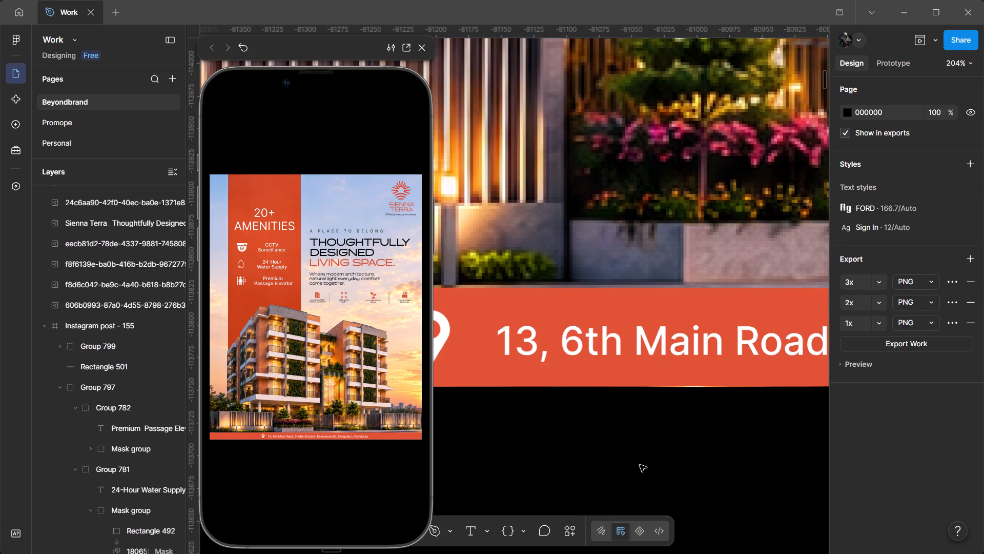
pyautogui.keyDown('ctrl'); pyautogui.scroll(-11, 640, 465); pyautogui.keyUp('ctrl')
pyautogui.keyDown('ctrl'); pyautogui.scroll(-4, 741, 486); pyautogui.keyUp('ctrl')
pyautogui.moveTo(728, 478); pyautogui.dragTo(596, 395)
pyautogui.moveTo(687, 418); pyautogui.dragTo(764, 406)
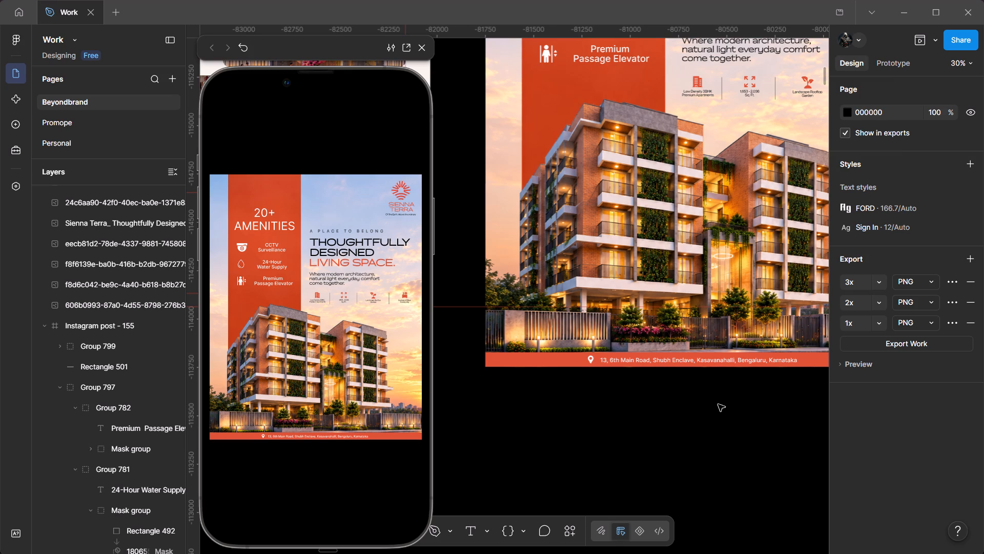
pyautogui.click(726, 359)
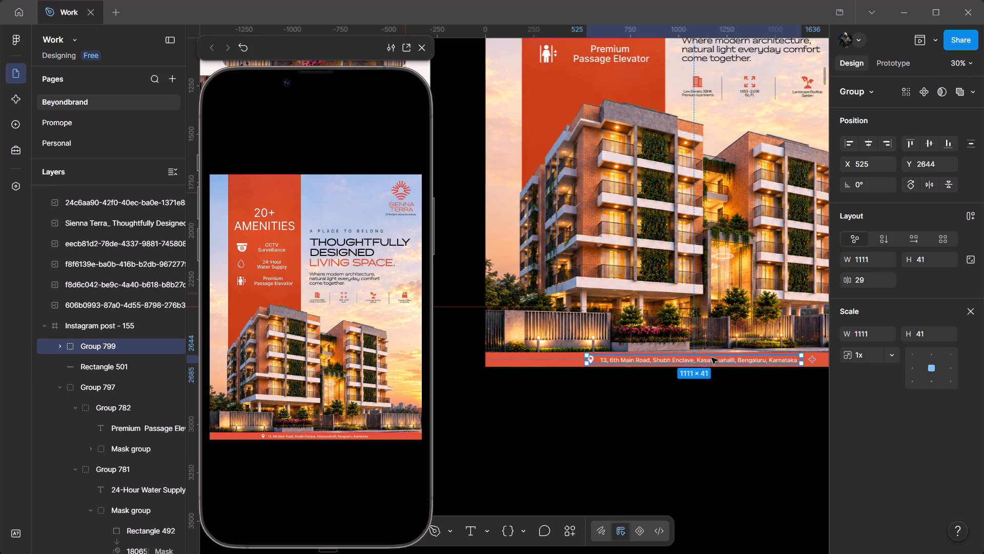
pyautogui.keyDown('shift'); pyautogui.click(556, 361); pyautogui.keyUp('shift')
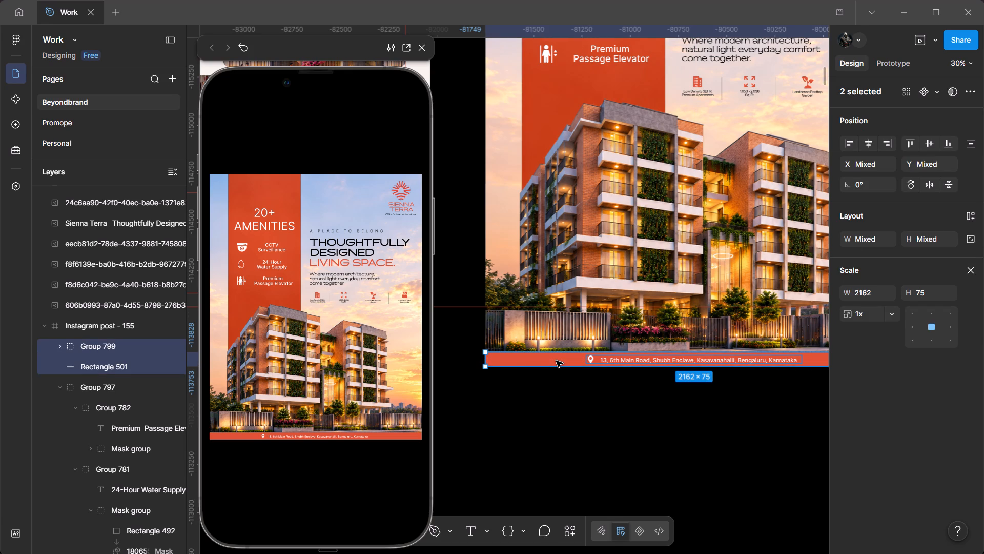
pyautogui.hotkey('ctrl', 'g')
# Align the pin-and-address group to the vertical centre of the footer group.
pyautogui.doubleClick(714, 359)
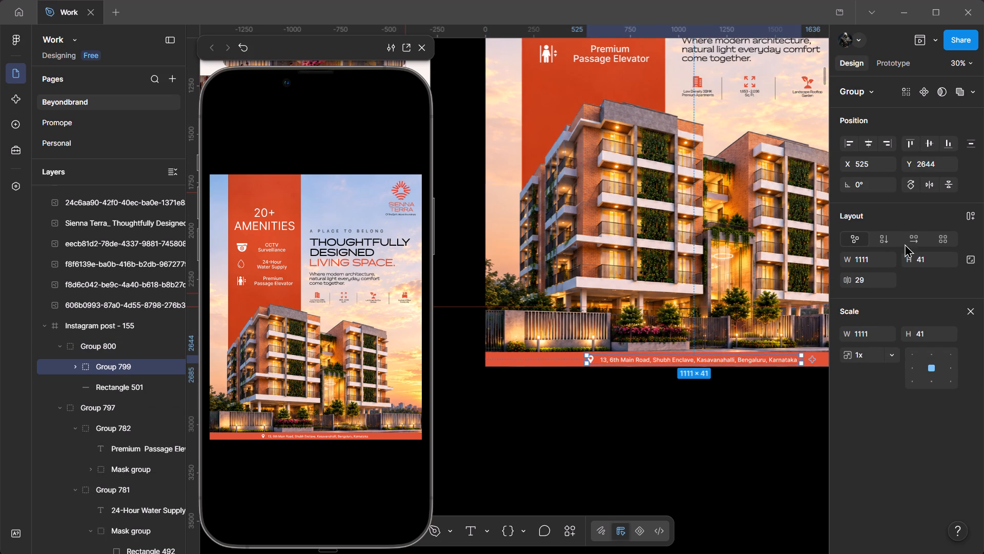
pyautogui.click(927, 140)
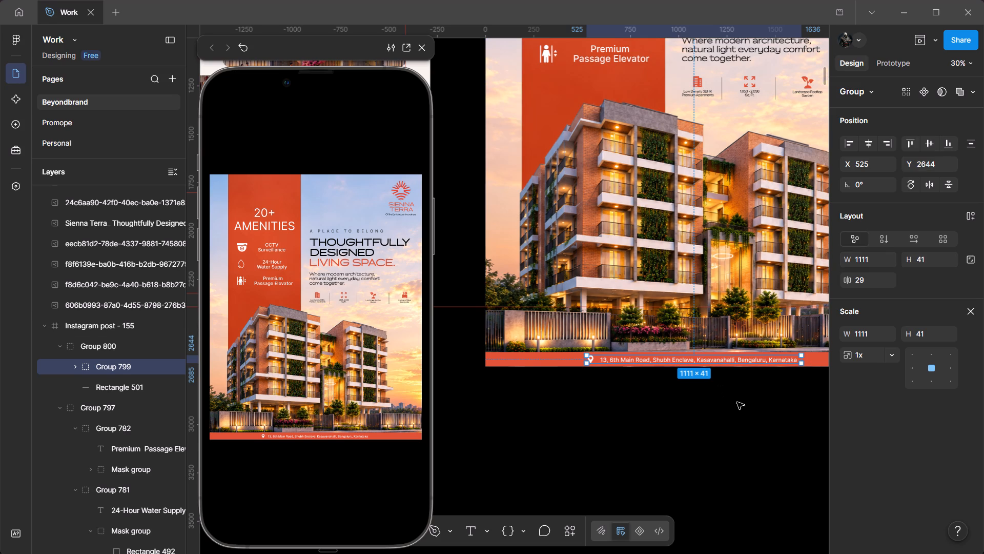
pyautogui.click(737, 402)
pyautogui.moveTo(748, 401); pyautogui.dragTo(686, 396)
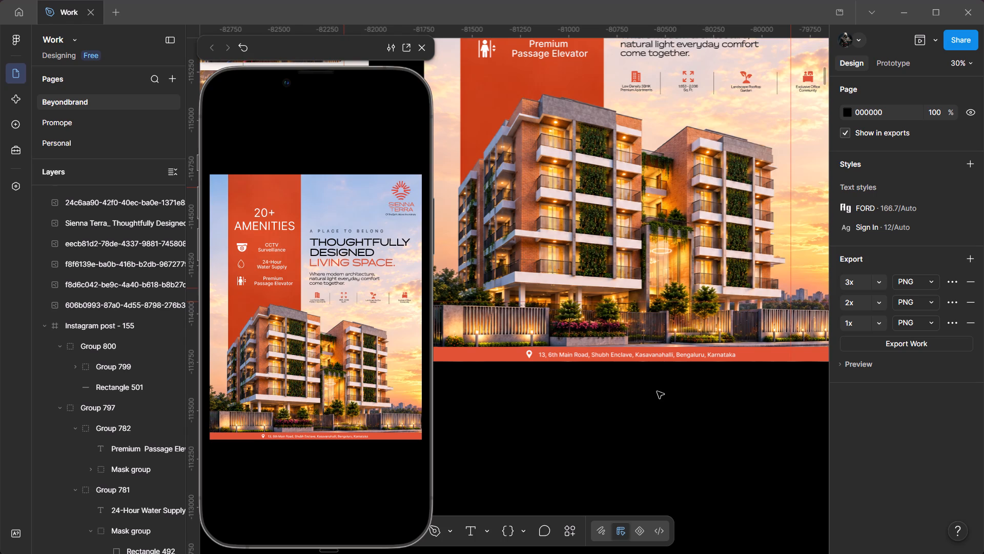
# Select the Instagram post - 155 frame, then close its Scale settings and the phone preview.
pyautogui.keyDown('ctrl'); pyautogui.scroll(-7, 657, 391); pyautogui.keyUp('ctrl')
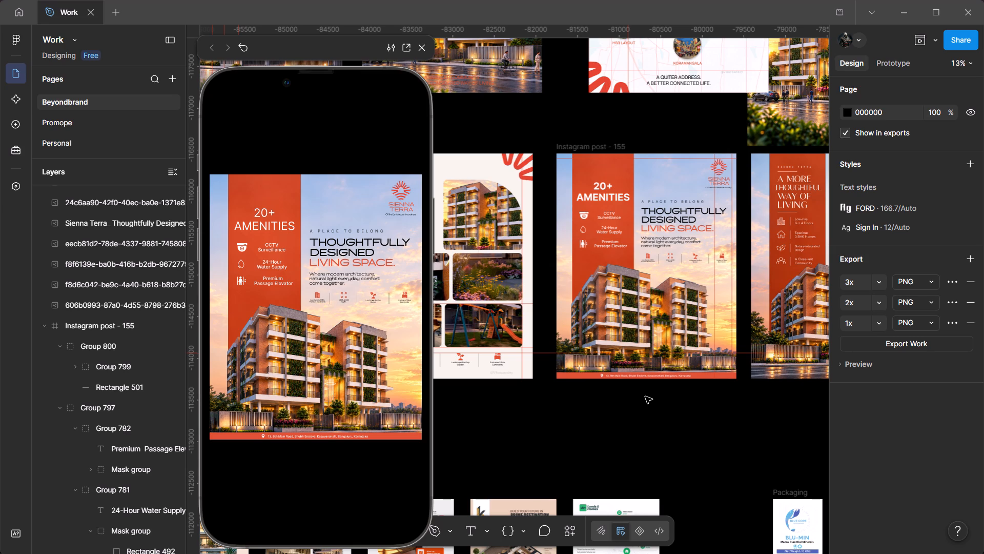
pyautogui.click(719, 437)
pyautogui.click(596, 144)
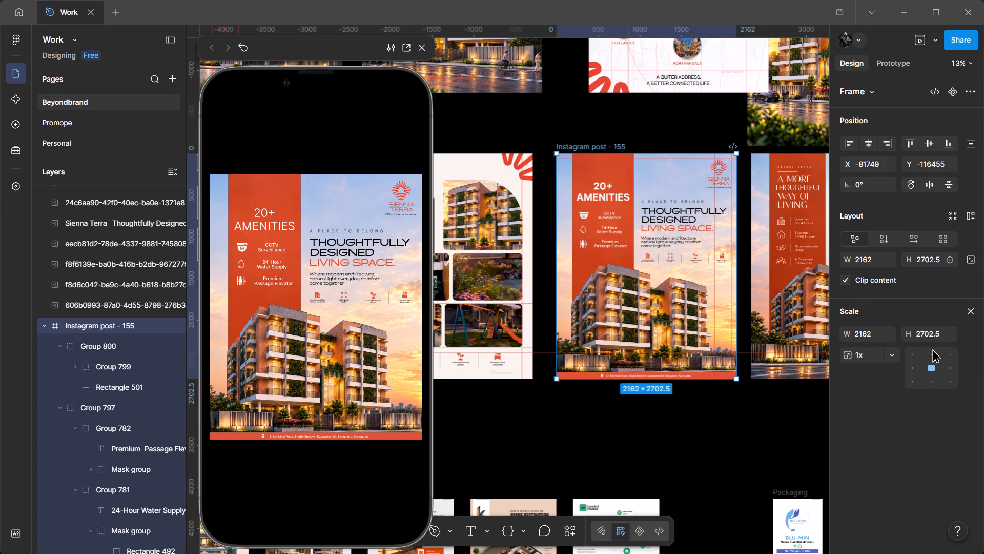
pyautogui.click(967, 319)
pyautogui.scroll(-5, 924, 412)
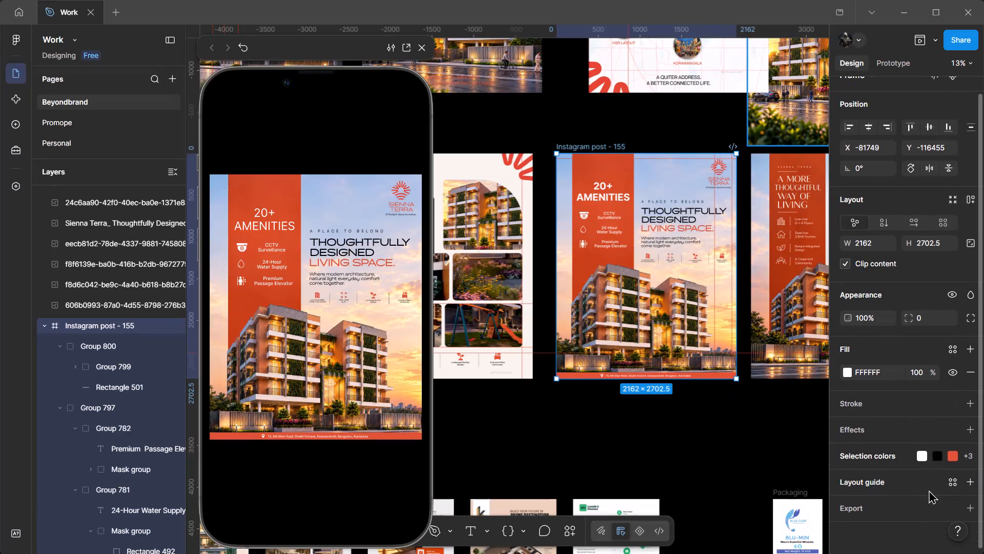
pyautogui.click(421, 46)
# Copy the faint watermark text group from Instagram post - 154 onto Instagram post - 155, positioned at about X 372, Y 117.
pyautogui.moveTo(429, 309); pyautogui.dragTo(470, 310)
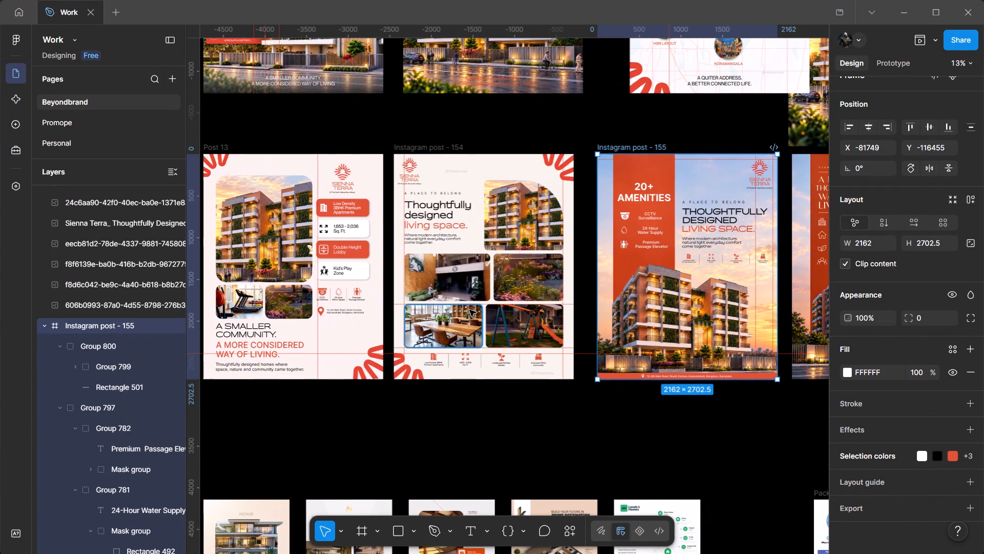
pyautogui.click(455, 169)
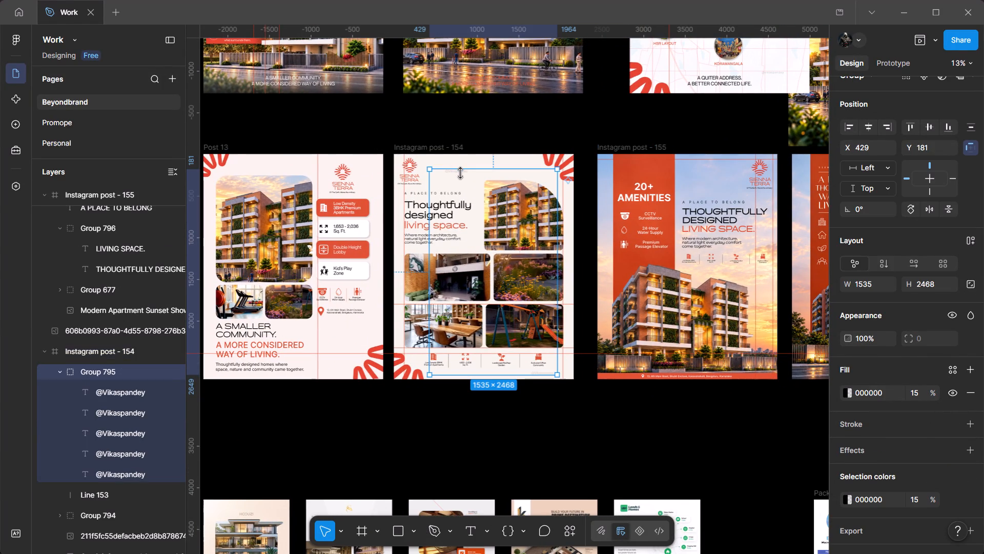
pyautogui.keyDown('alt'); pyautogui.moveTo(464, 184); pyautogui.dragTo(709, 194); pyautogui.keyUp('alt')
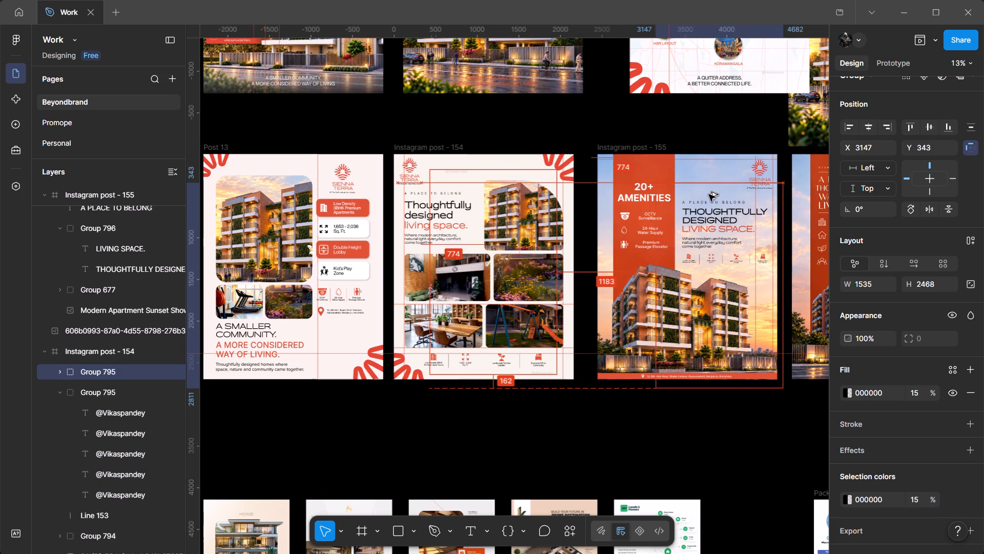
pyautogui.keyDown('alt'); pyautogui.moveTo(709, 194); pyautogui.dragTo(665, 184); pyautogui.keyUp('alt')
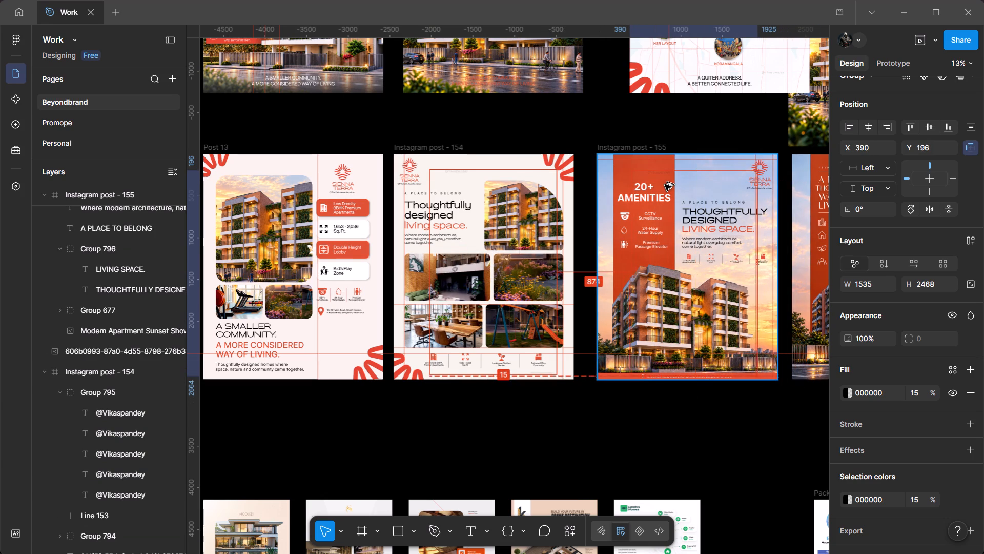
pyautogui.keyDown('alt'); pyautogui.moveTo(665, 184); pyautogui.dragTo(667, 185); pyautogui.keyUp('alt')
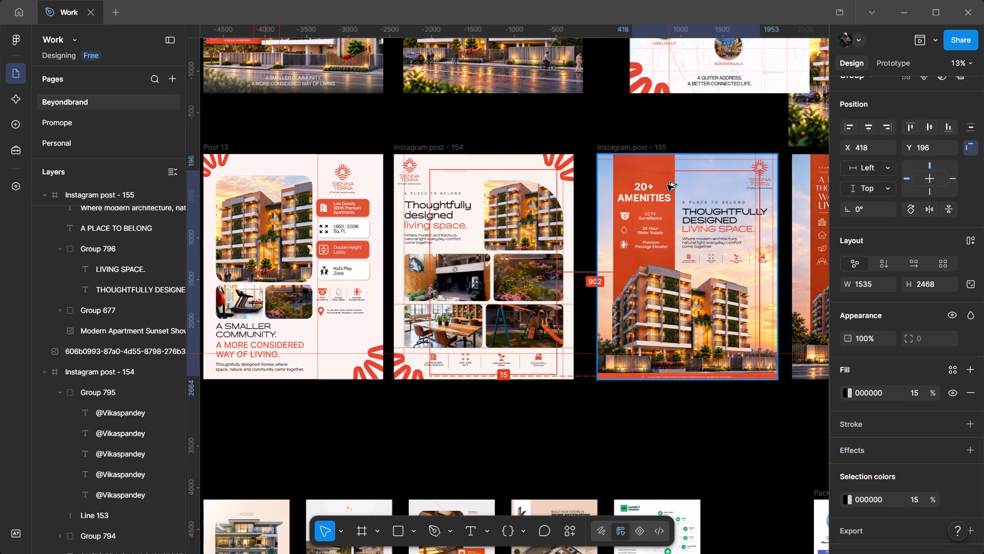
pyautogui.keyDown('alt'); pyautogui.moveTo(667, 185); pyautogui.dragTo(662, 179); pyautogui.keyUp('alt')
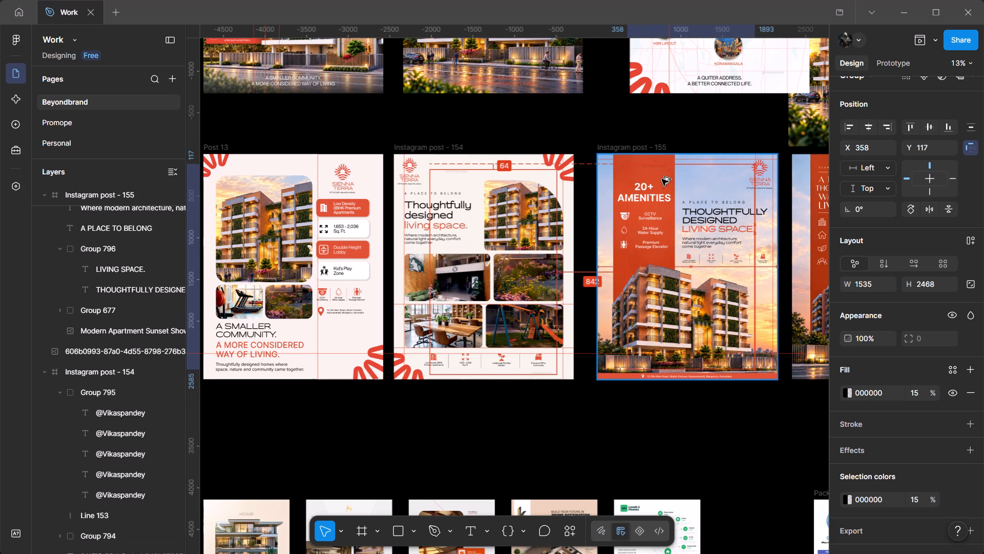
pyautogui.keyDown('alt'); pyautogui.moveTo(662, 179); pyautogui.dragTo(663, 179); pyautogui.keyUp('alt')
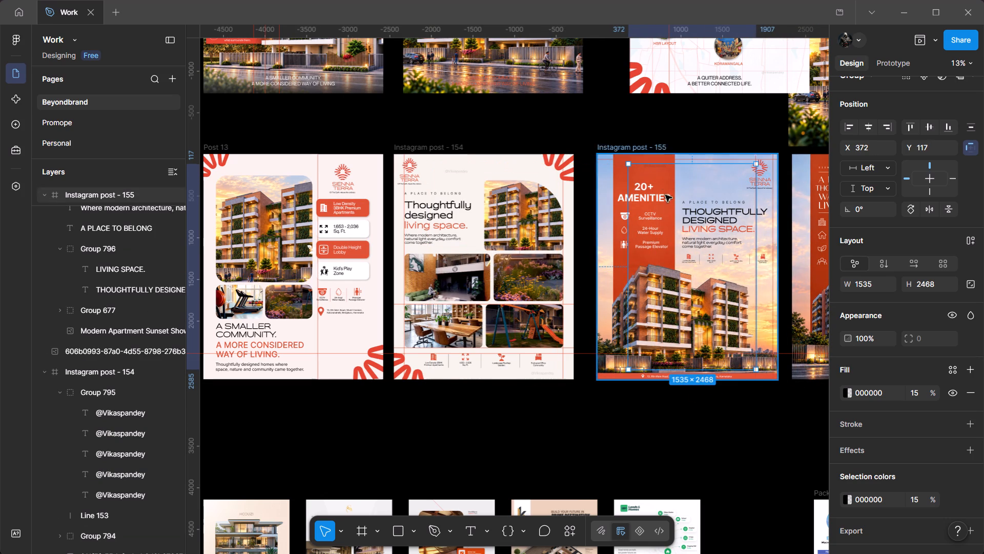
pyautogui.scroll(3, 352, 374)
pyautogui.scroll(3, 83, 350)
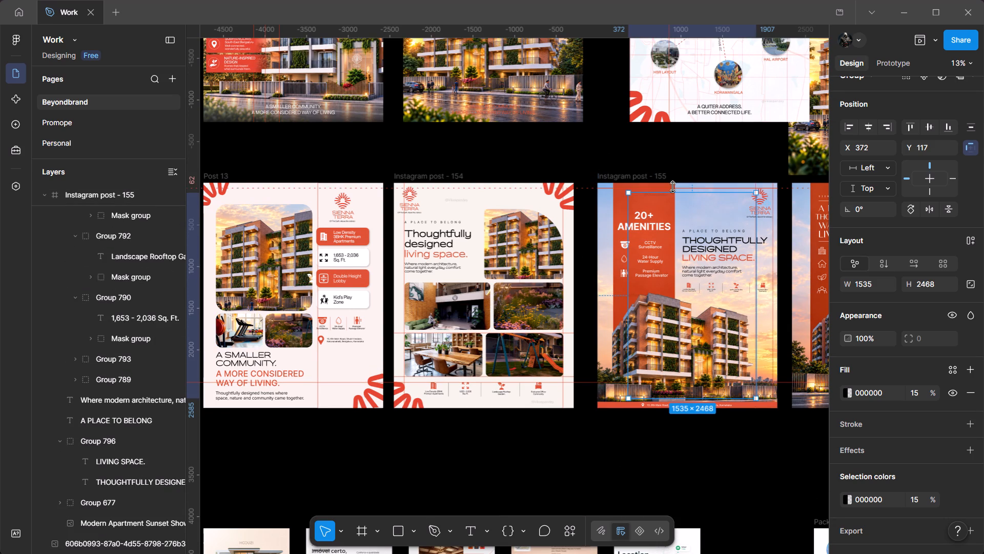
pyautogui.scroll(3, 277, 354)
pyautogui.scroll(9, 126, 374)
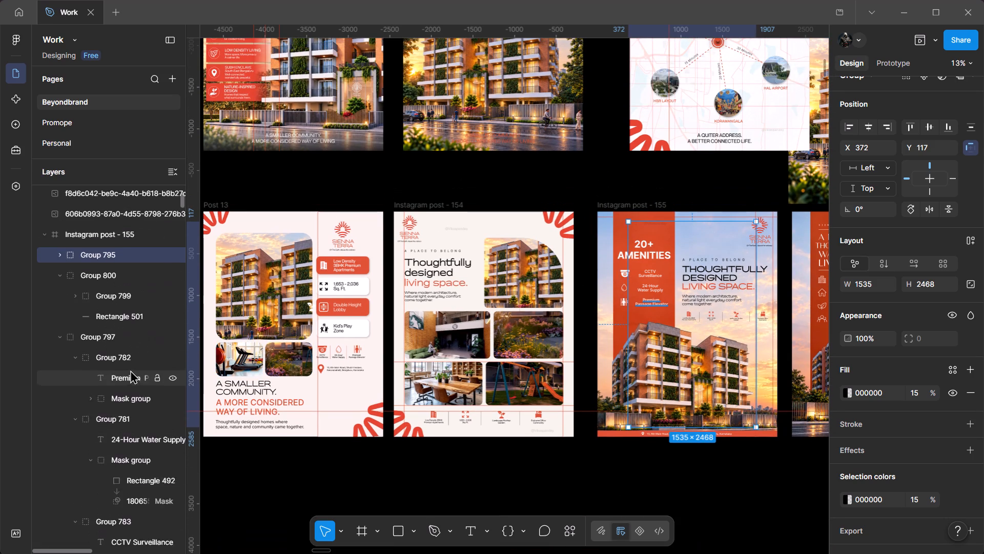
pyautogui.scroll(1, 130, 370)
pyautogui.scroll(-2, 130, 370)
pyautogui.click(732, 461)
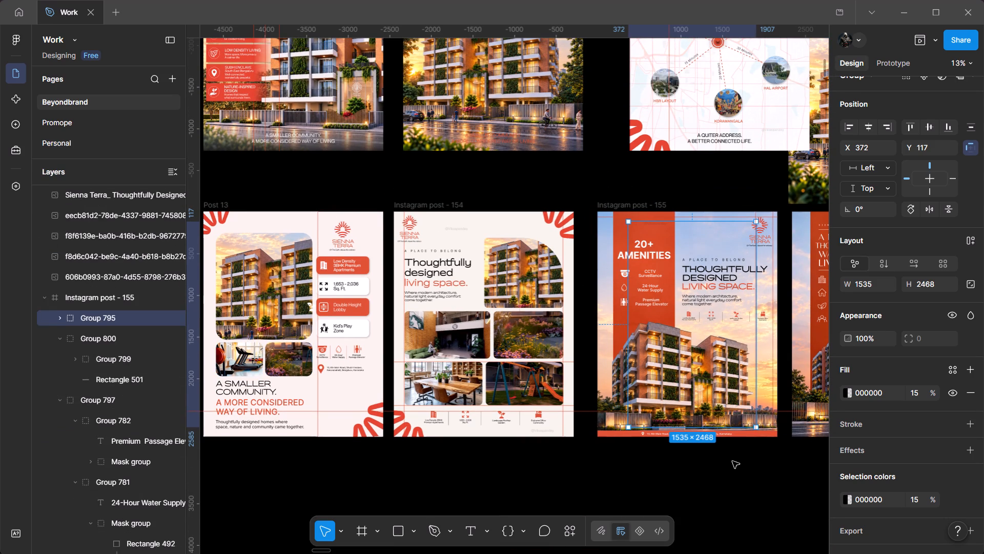
# Export the Instagram post - 155 frame as a 1x PNG and save it in Downloads as Instagram post - 155.png.
pyautogui.click(623, 205)
pyautogui.scroll(-1, 973, 409)
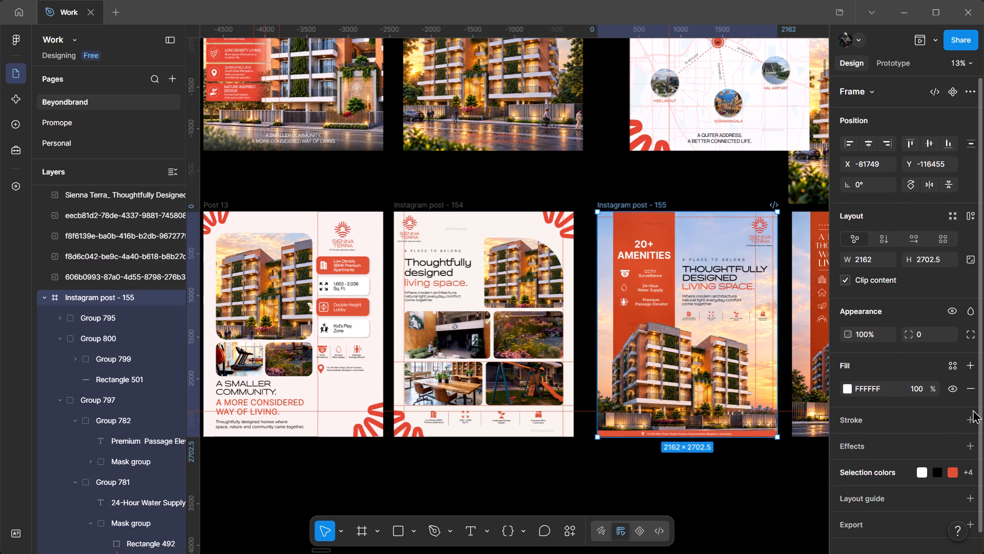
pyautogui.scroll(-3, 973, 409)
pyautogui.click(980, 509)
pyautogui.click(977, 509)
pyautogui.click(972, 508)
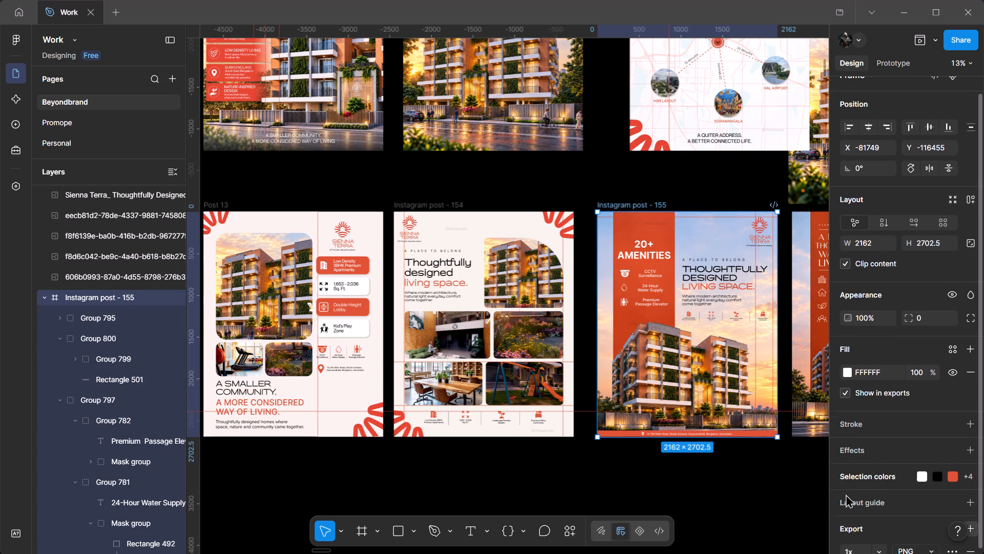
pyautogui.scroll(-5, 814, 490)
pyautogui.scroll(-3, 903, 536)
pyautogui.click(903, 477)
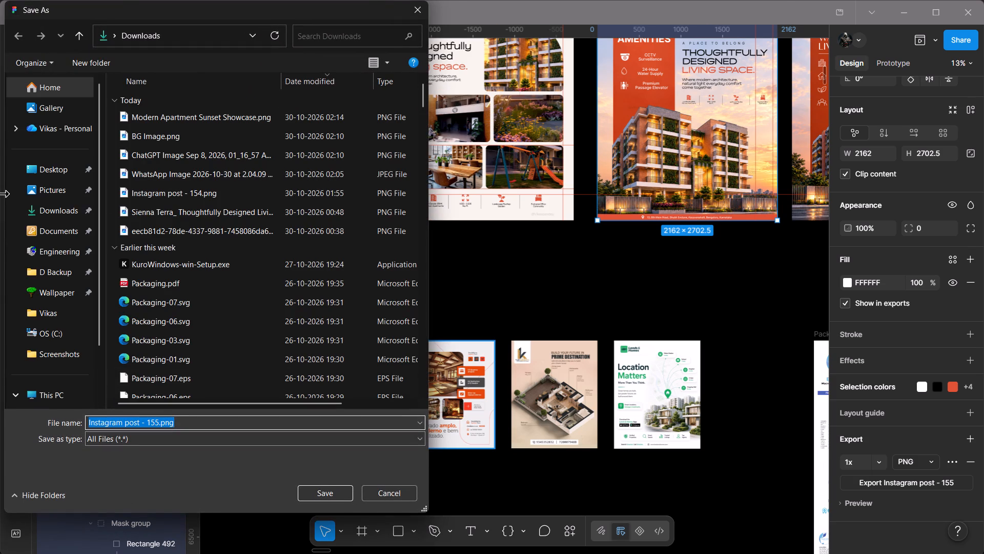
pyautogui.click(28, 212)
pyautogui.click(312, 489)
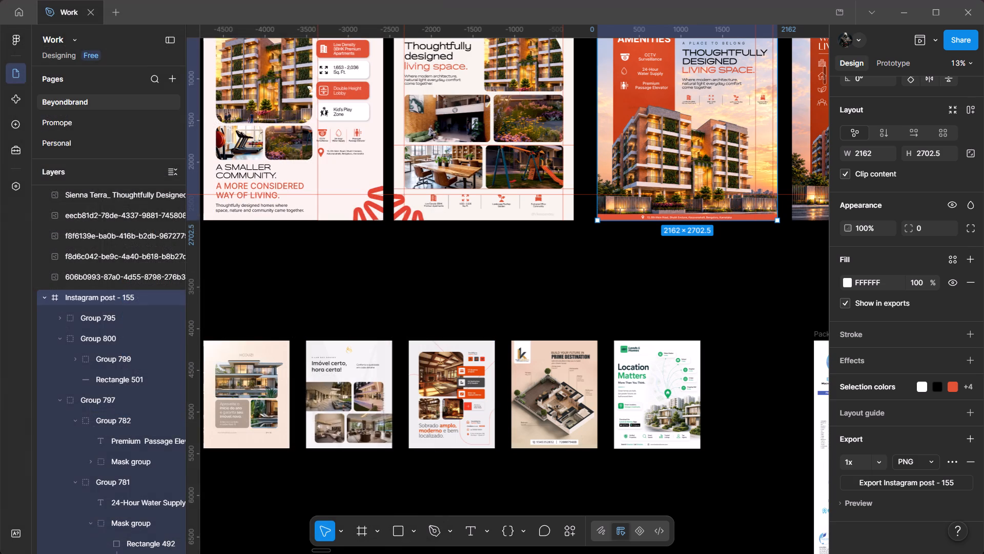
# Switch to the Downloads folder in File Explorer to find the exported Instagram post - 155 image.
pyautogui.click(485, 537)
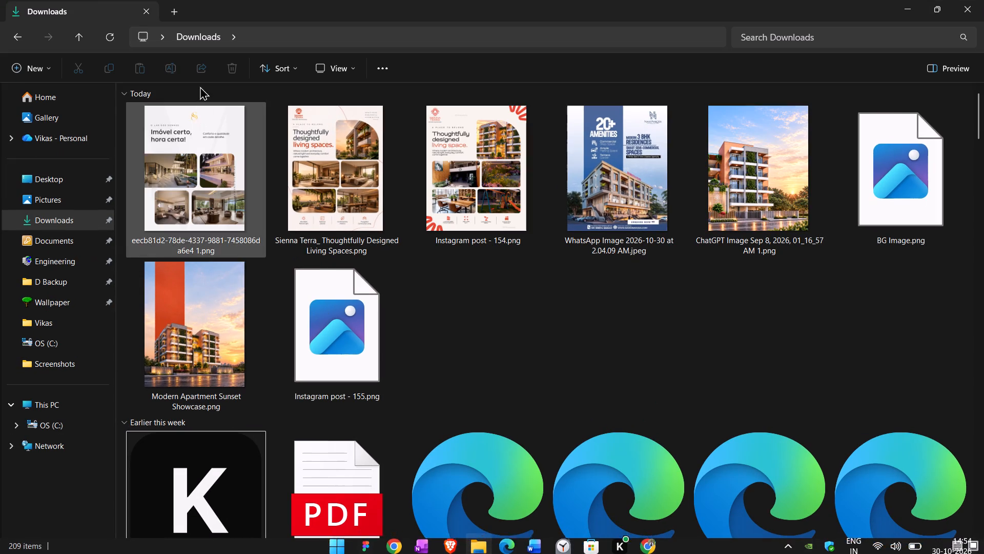
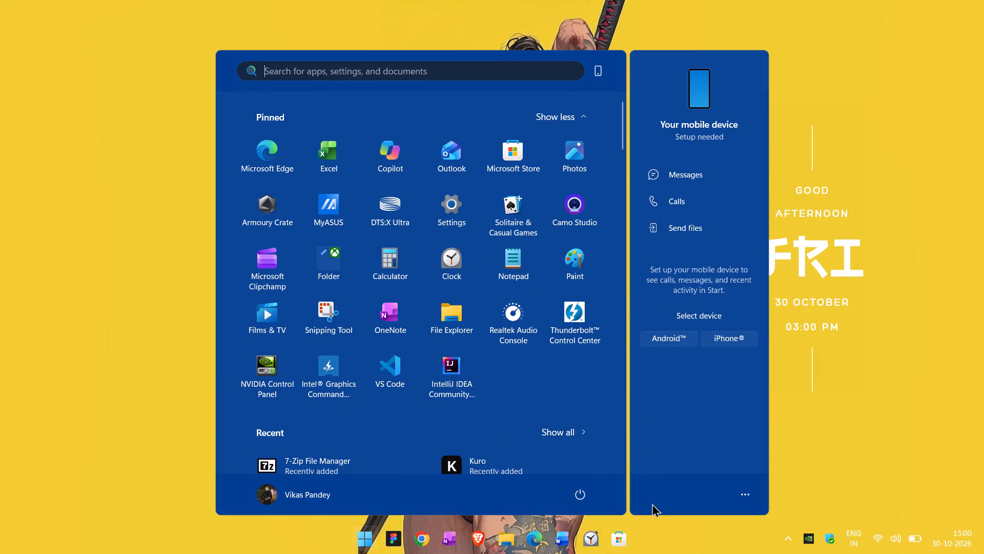
# Open the Windows power options.
pyautogui.click(578, 496)
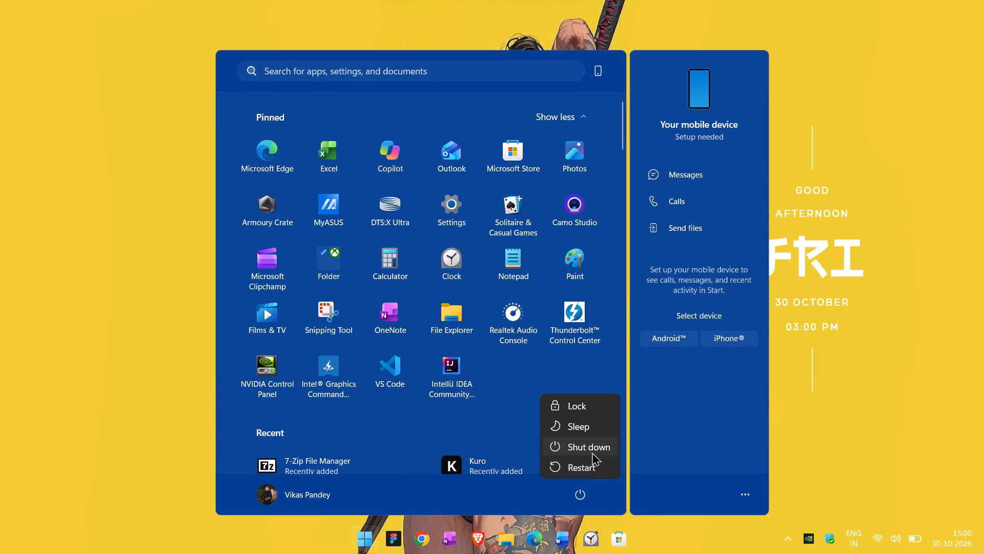